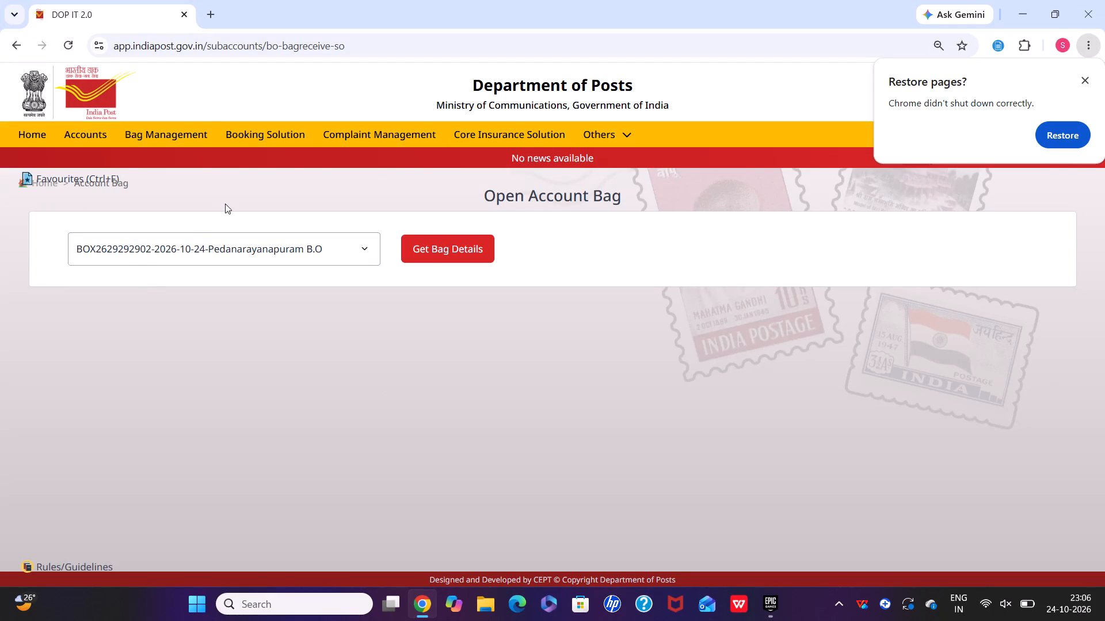
Open Bag Receive in Bag Management and fetch the expected bags for the Venkatapuram B.O to Brahmanatarla S.O 13:15 schedule.
left_click(182, 138)
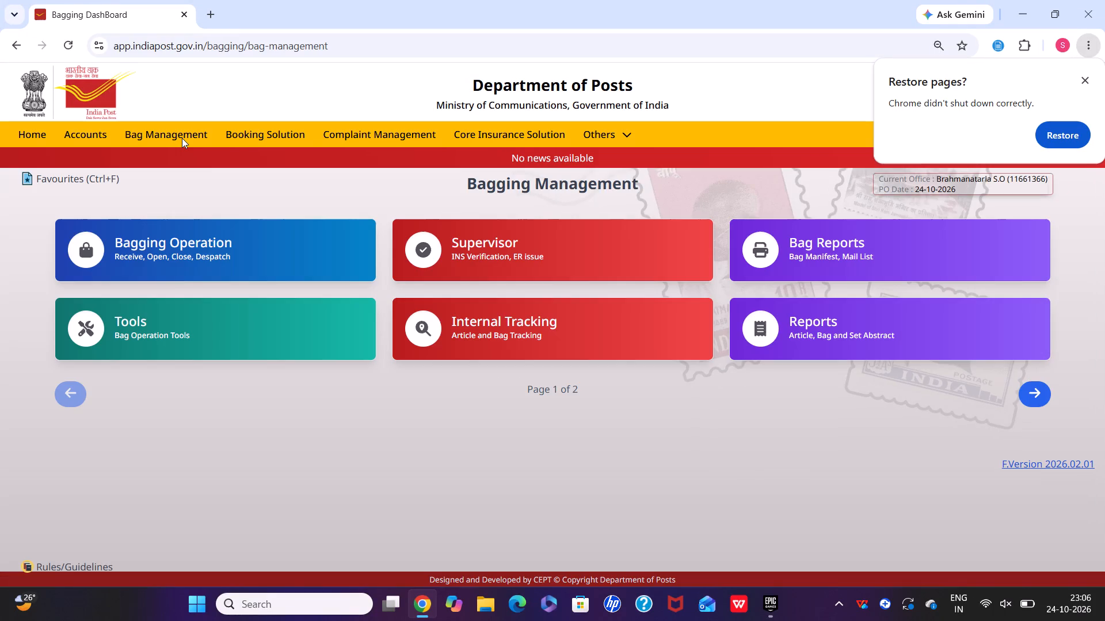
left_click(190, 256)
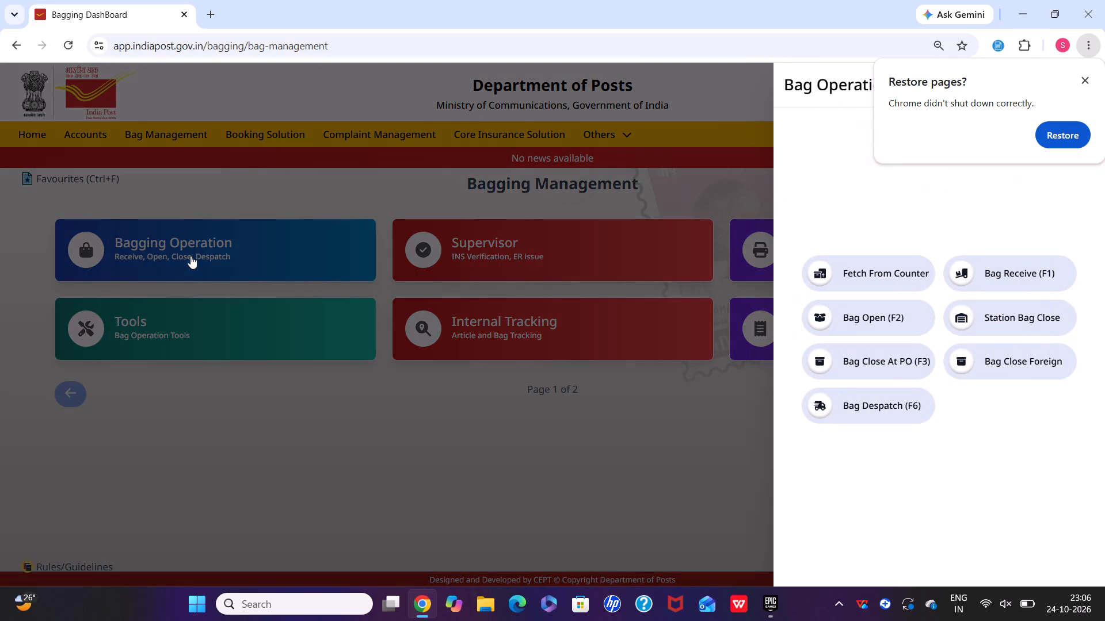
left_click(975, 283)
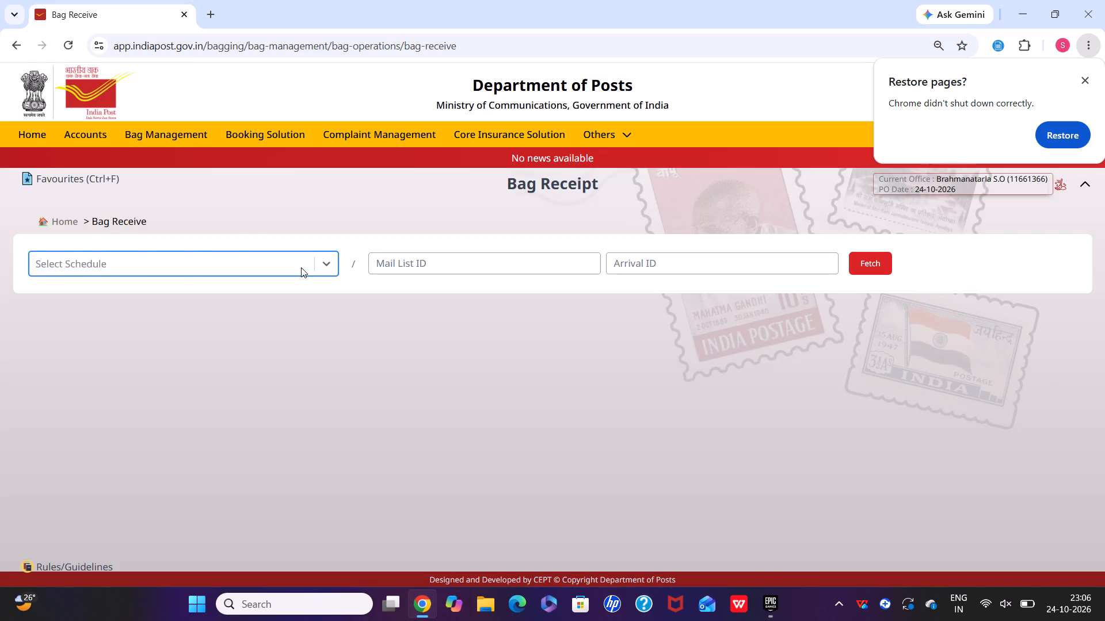
left_click(301, 267)
left_click(275, 297)
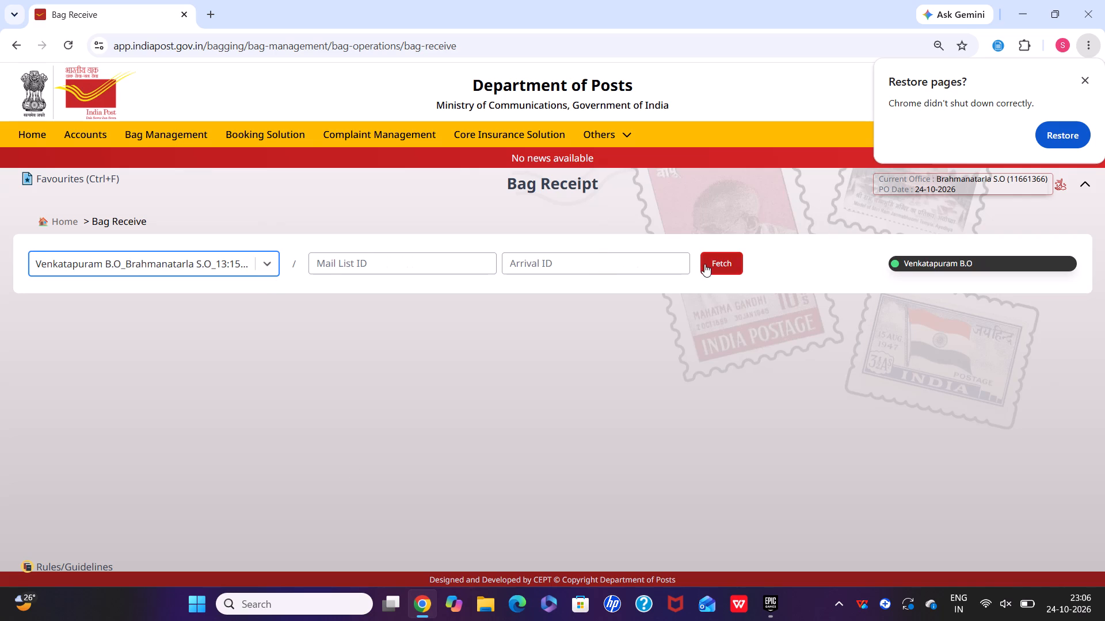
left_click(704, 264)
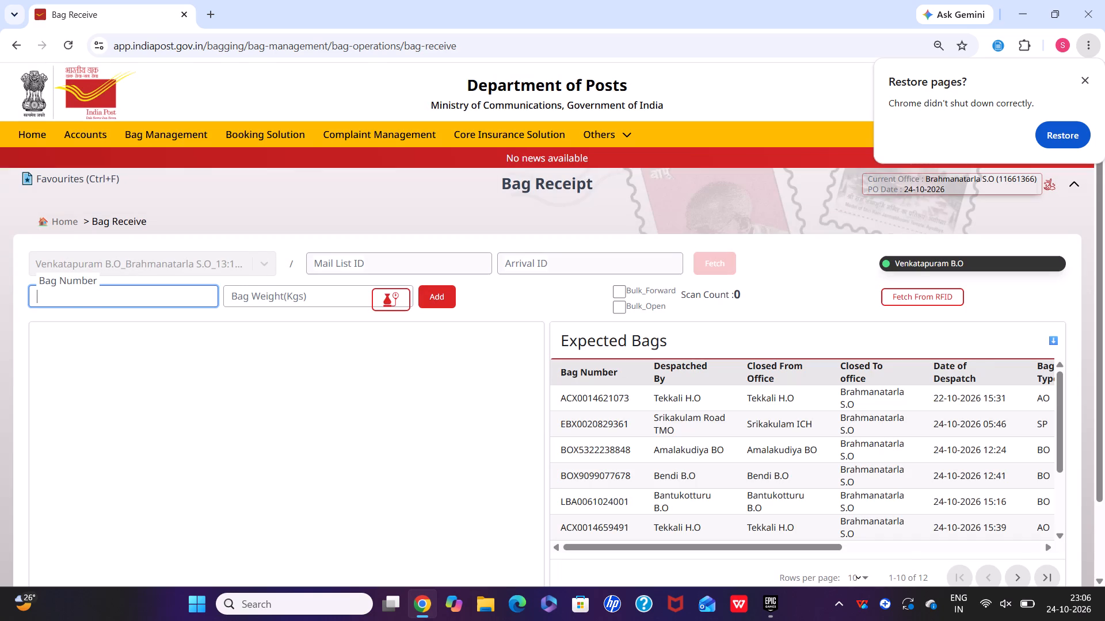
scroll(607, 504, "down", 2)
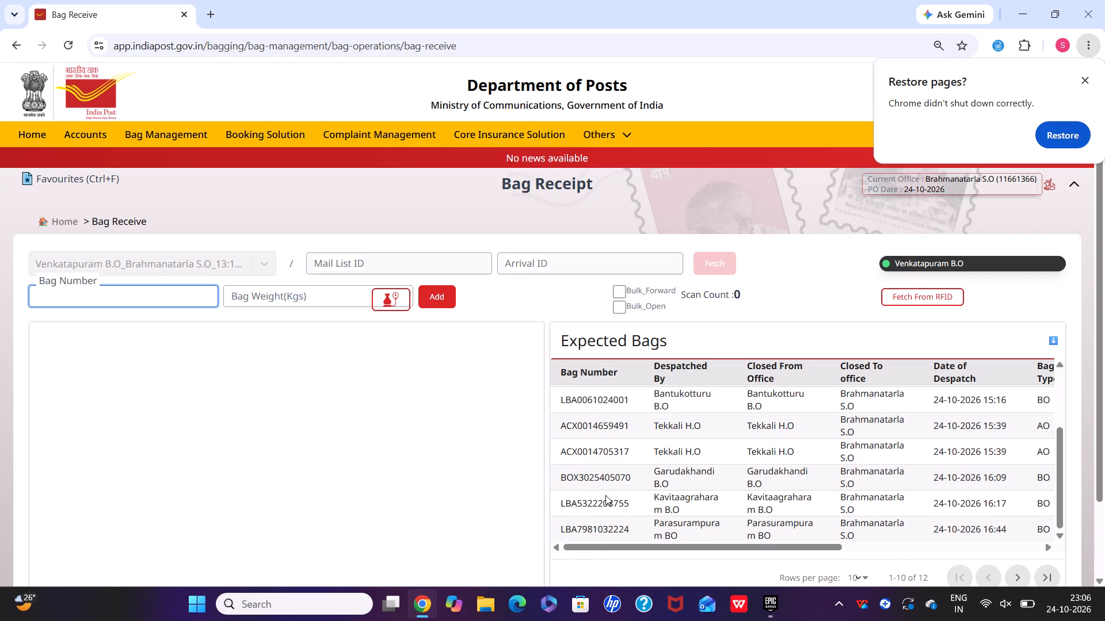
double_click(605, 505)
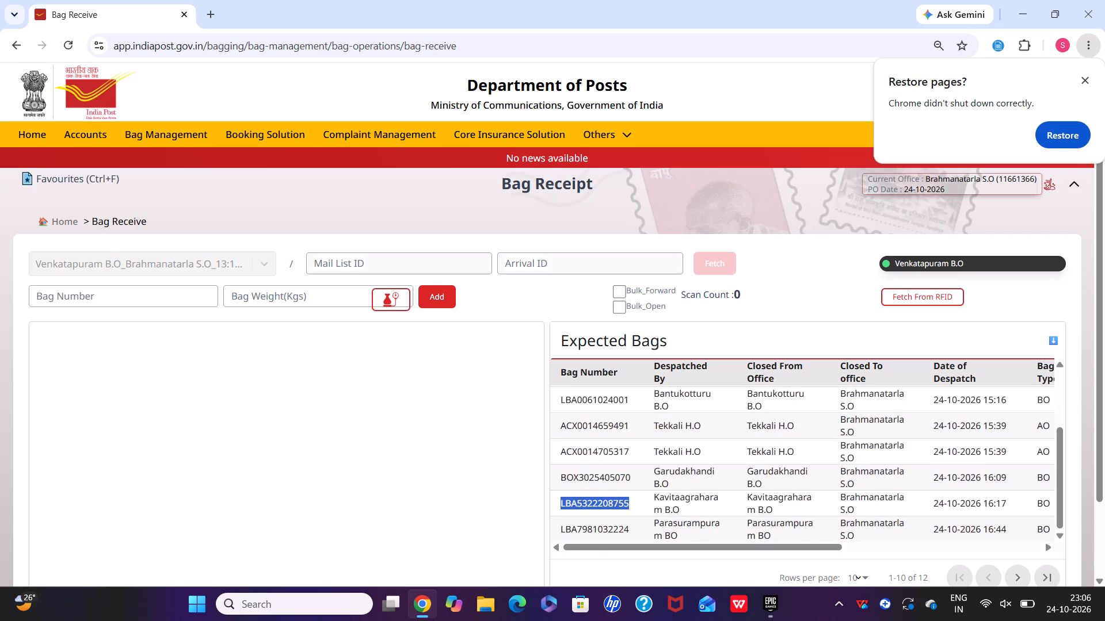
key("ctrl+c")
left_click(154, 290)
key("ctrl+v")
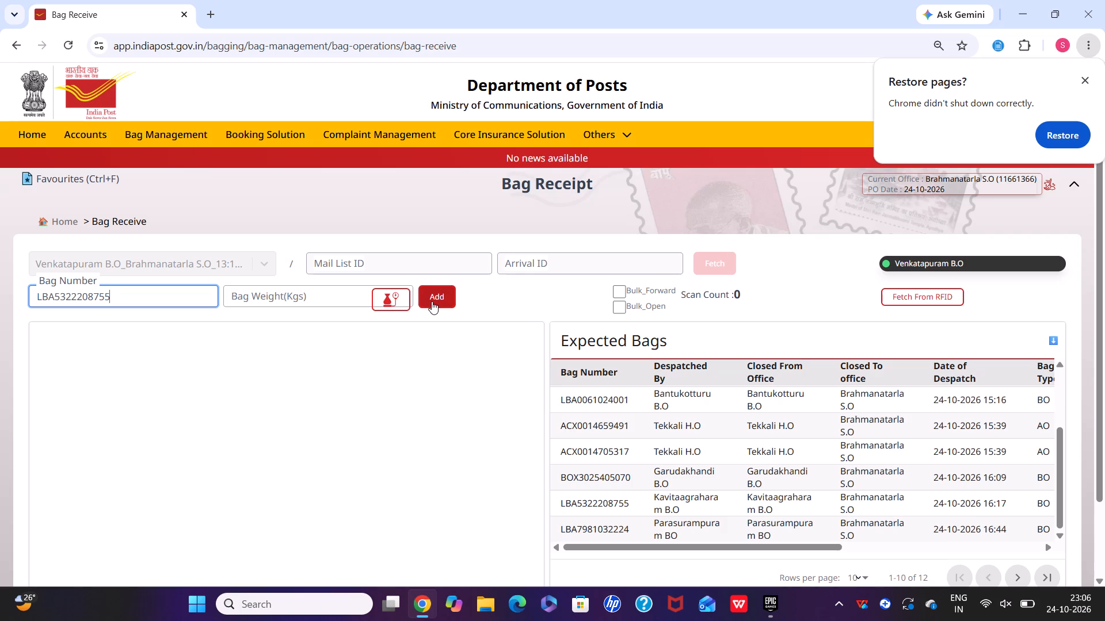
left_click(432, 301)
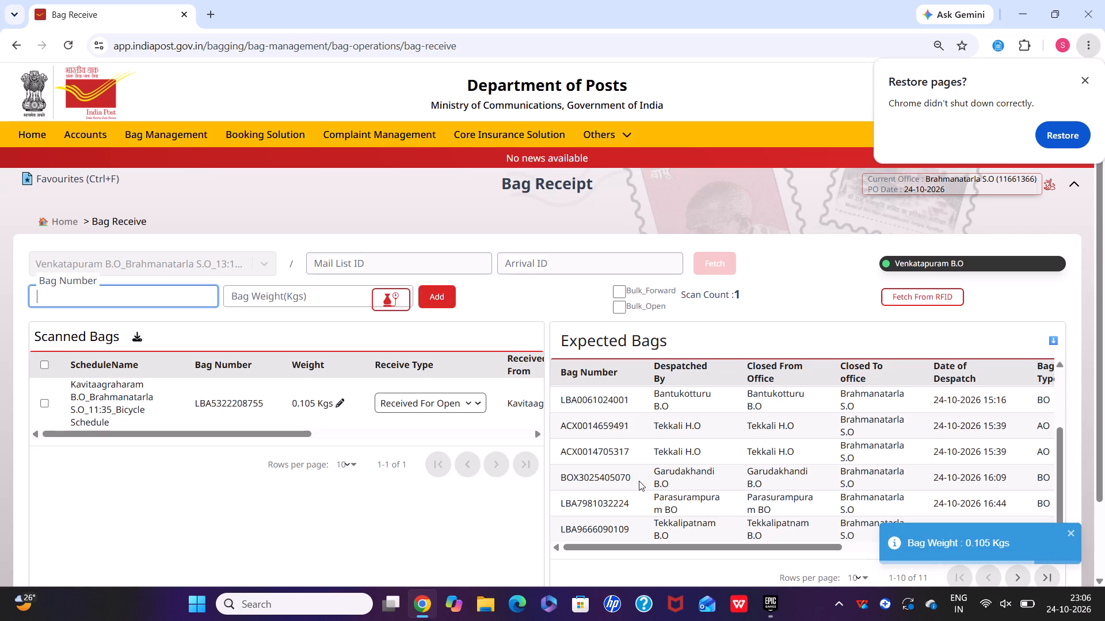
double_click(617, 499)
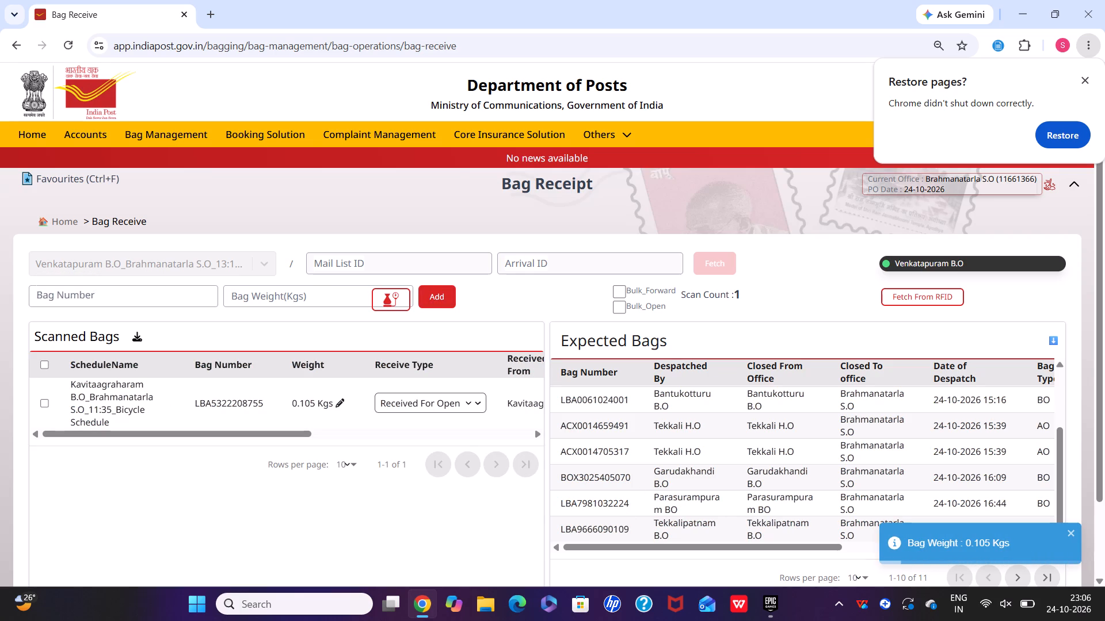
key("ctrl+c")
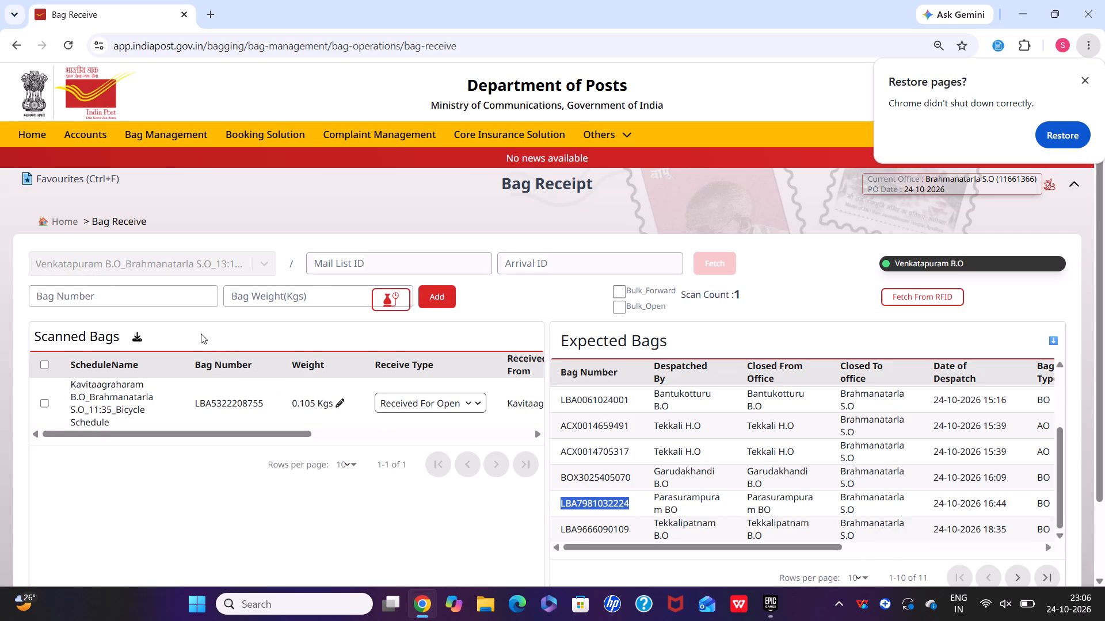
left_click(201, 300)
key("ctrl+v")
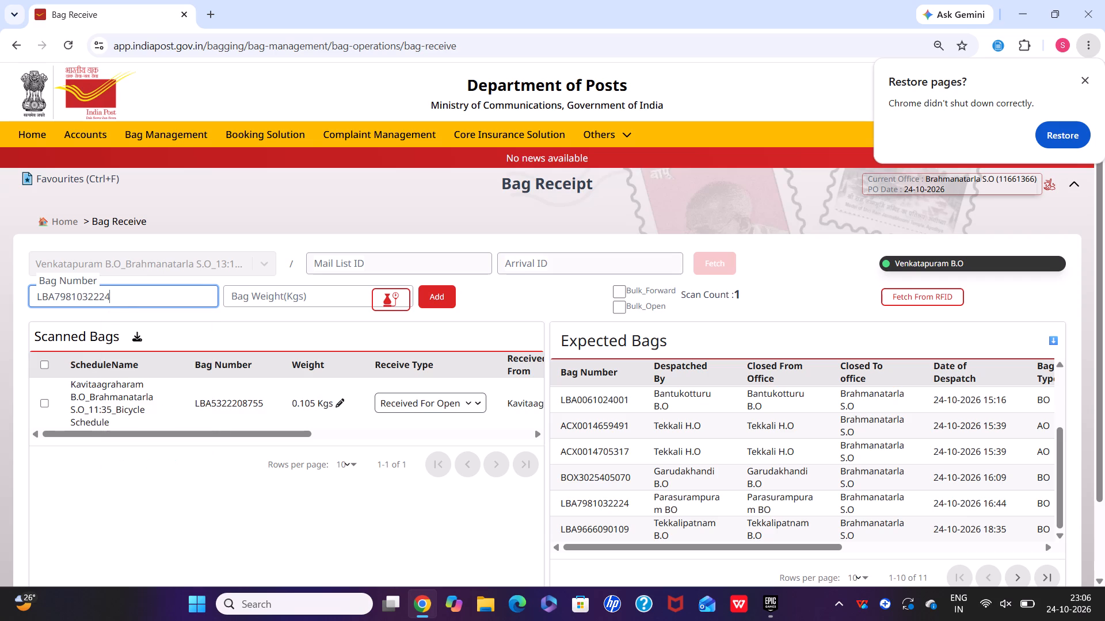
left_click(444, 301)
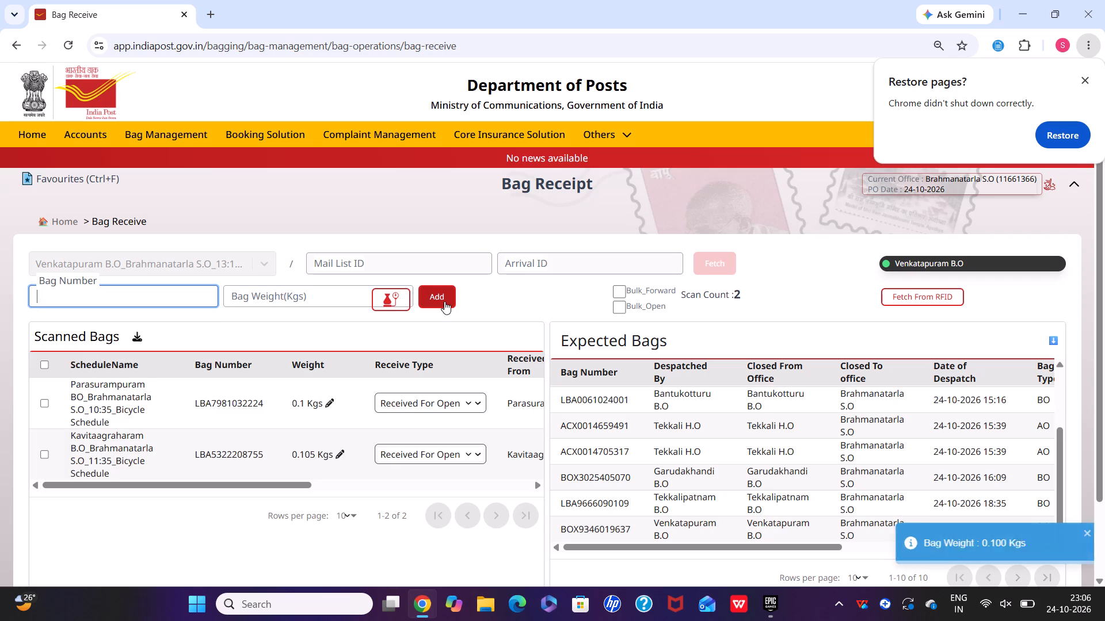
double_click(605, 505)
key("ctrl+c")
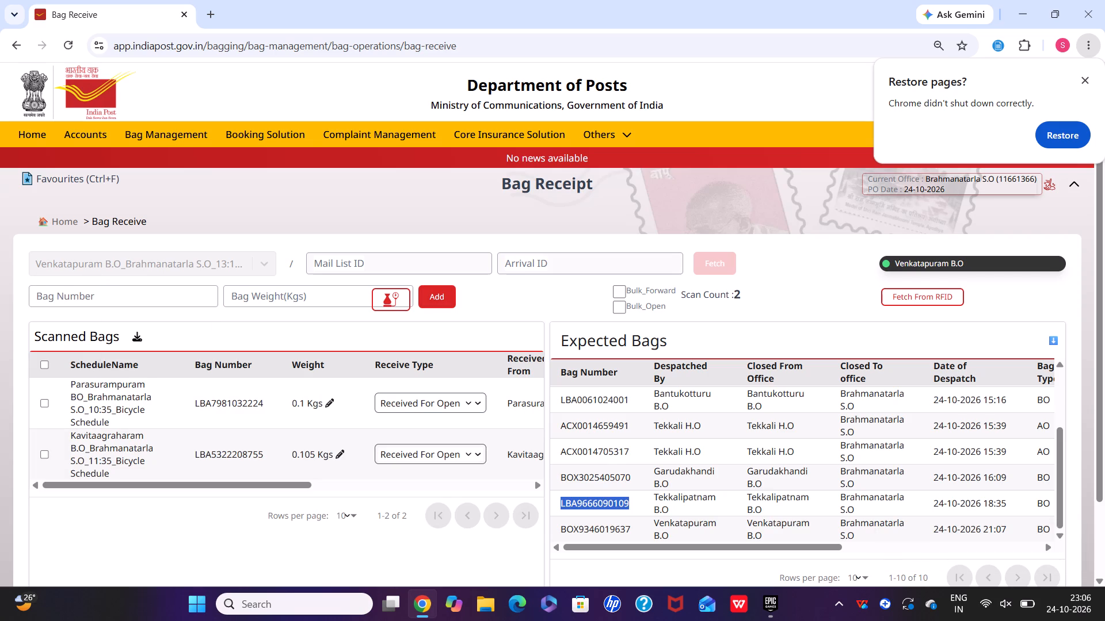
left_click(205, 297)
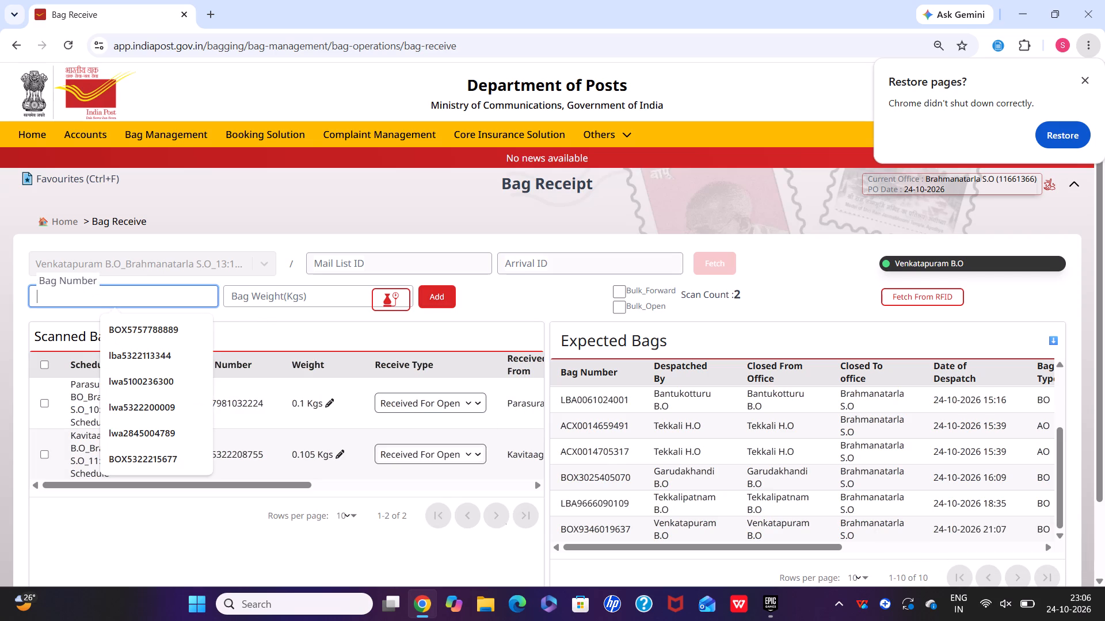
key("ctrl+v")
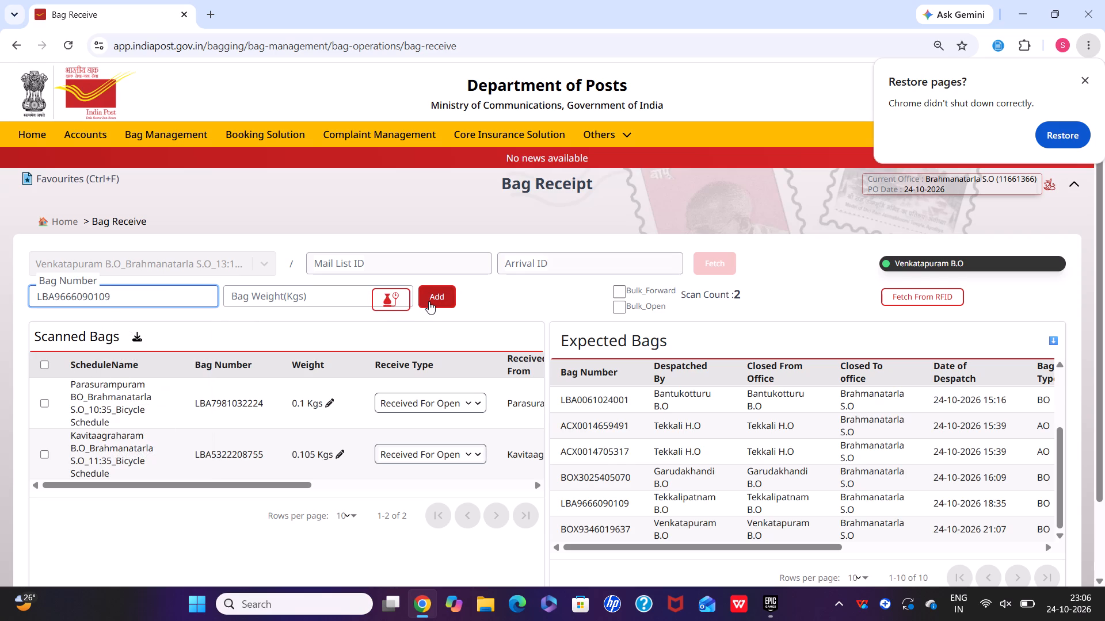
left_click(429, 301)
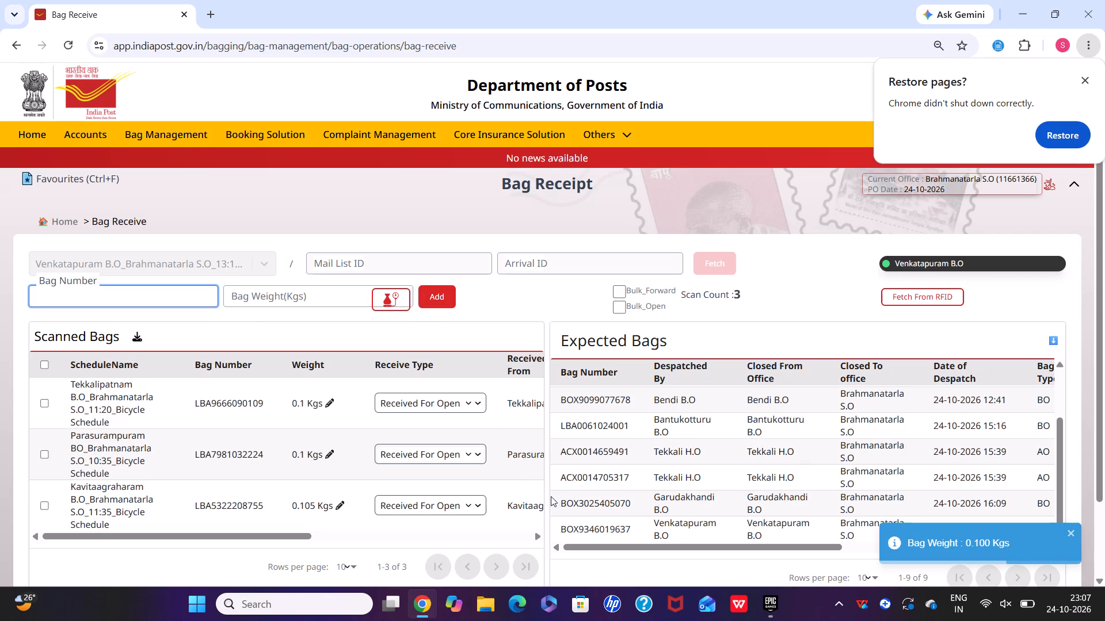
double_click(569, 536)
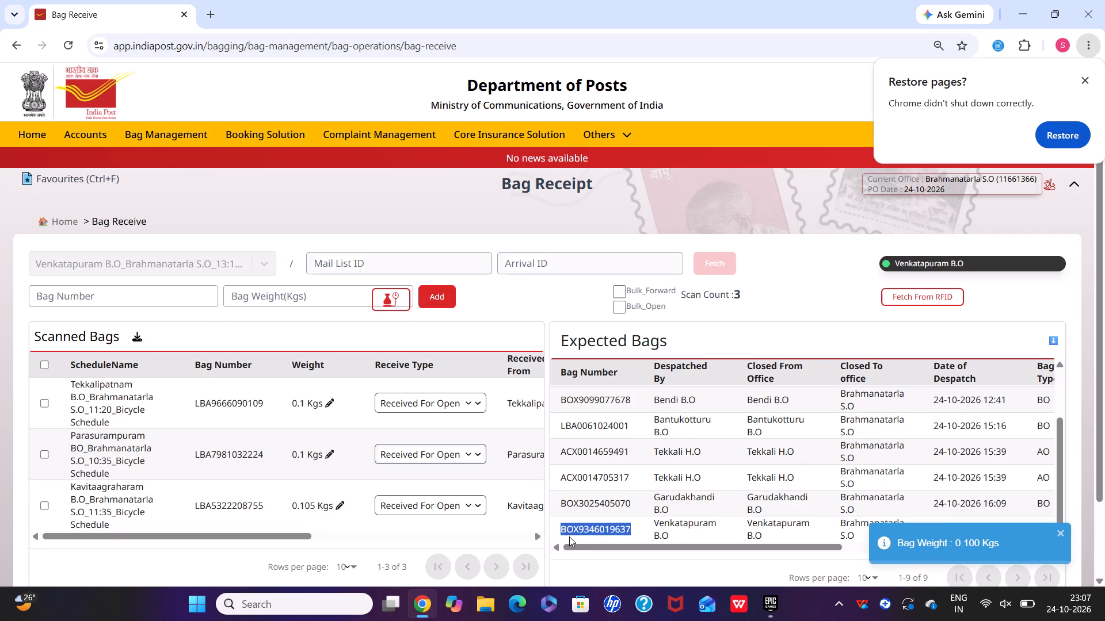
key("ctrl+c")
left_click(118, 297)
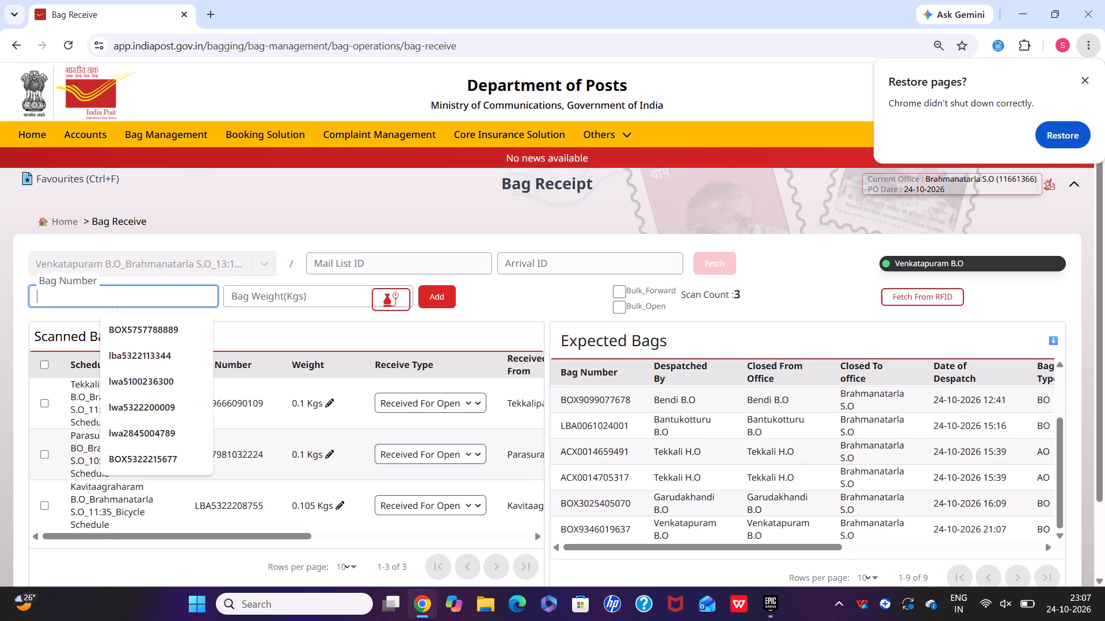
key("ctrl+v")
left_click(437, 295)
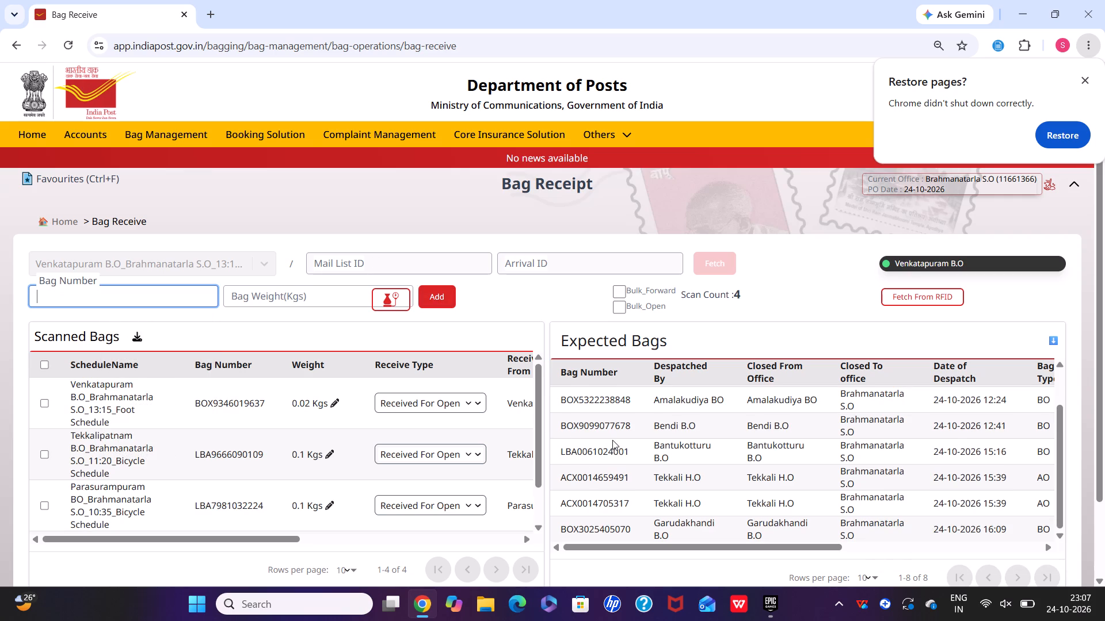
double_click(604, 417)
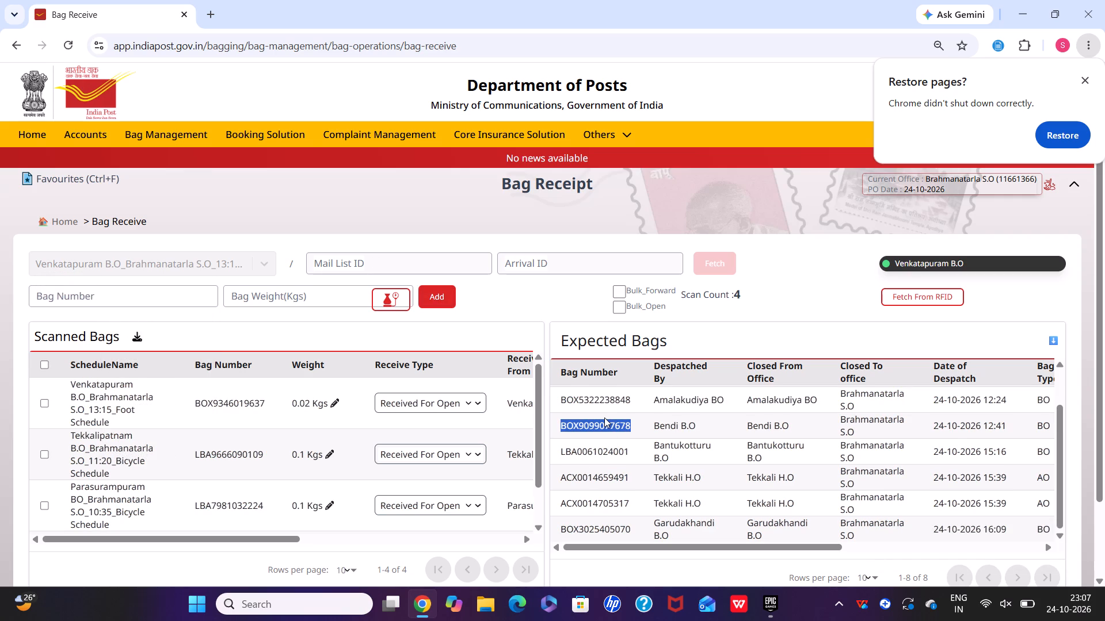
key("ctrl+c")
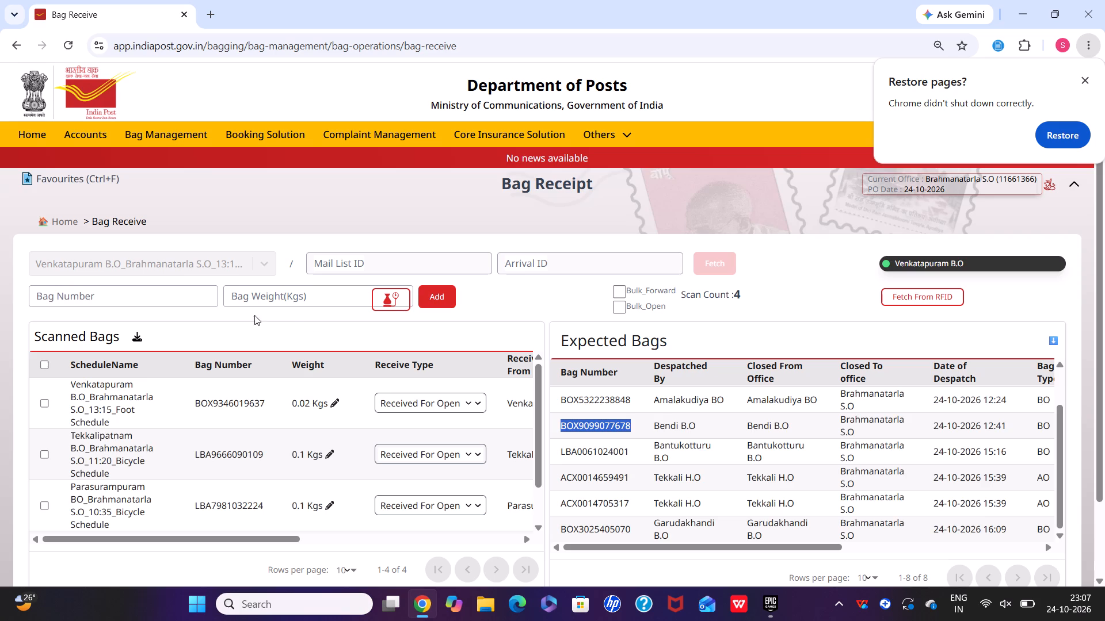
scroll(242, 318, "left", 1)
left_click(215, 299)
key("ctrl+v")
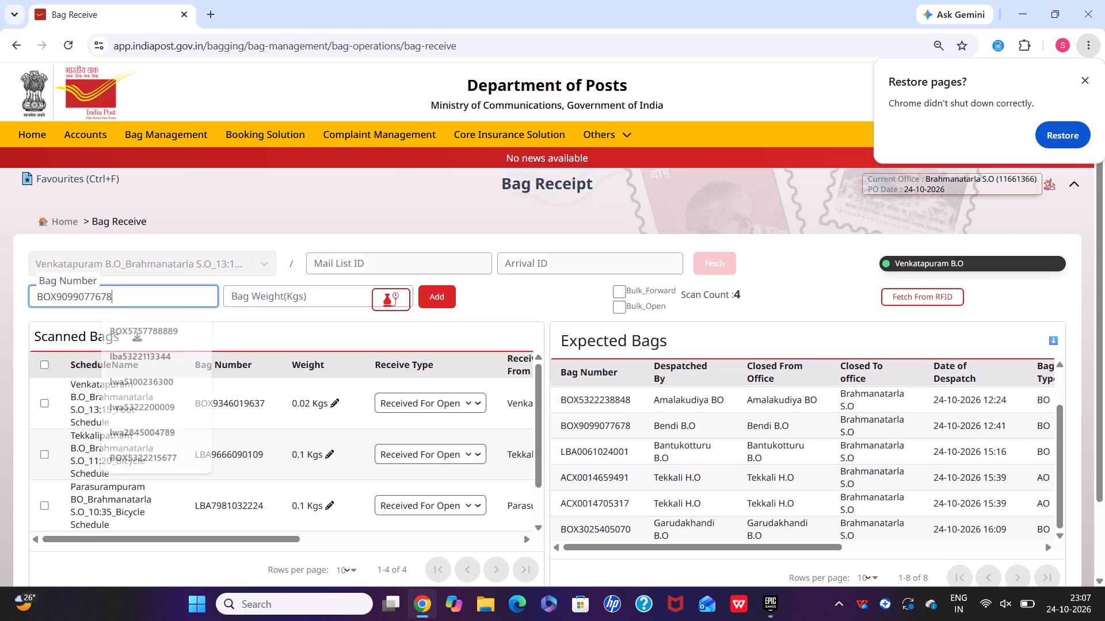
left_click(444, 293)
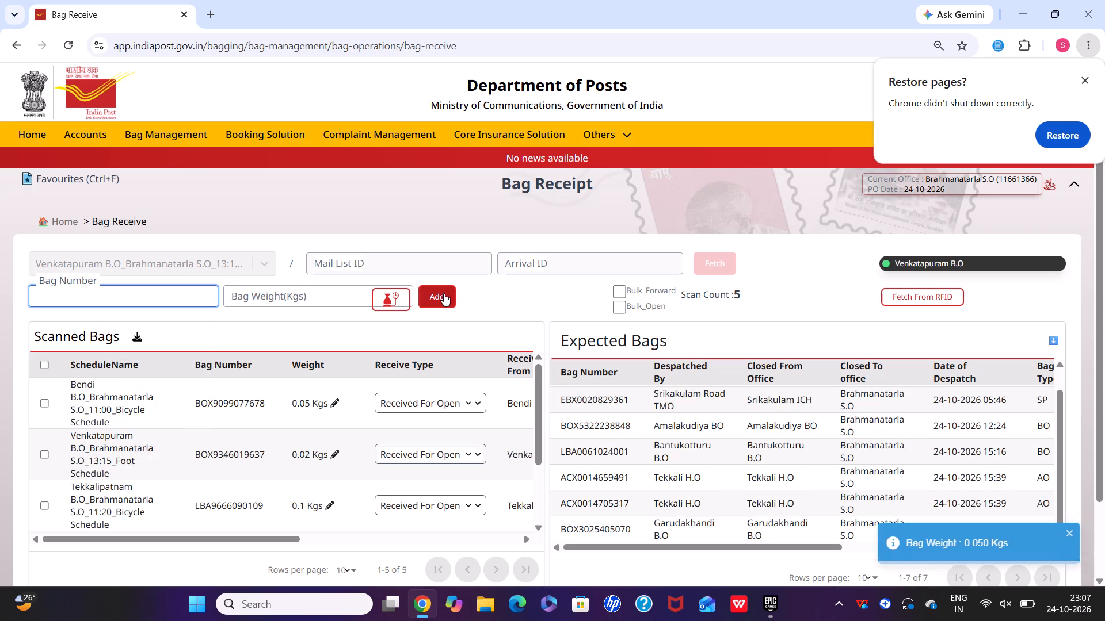
Submit all the scanned bags of the Venkatapuram B.O schedule as received.
scroll(659, 465, "down", 3)
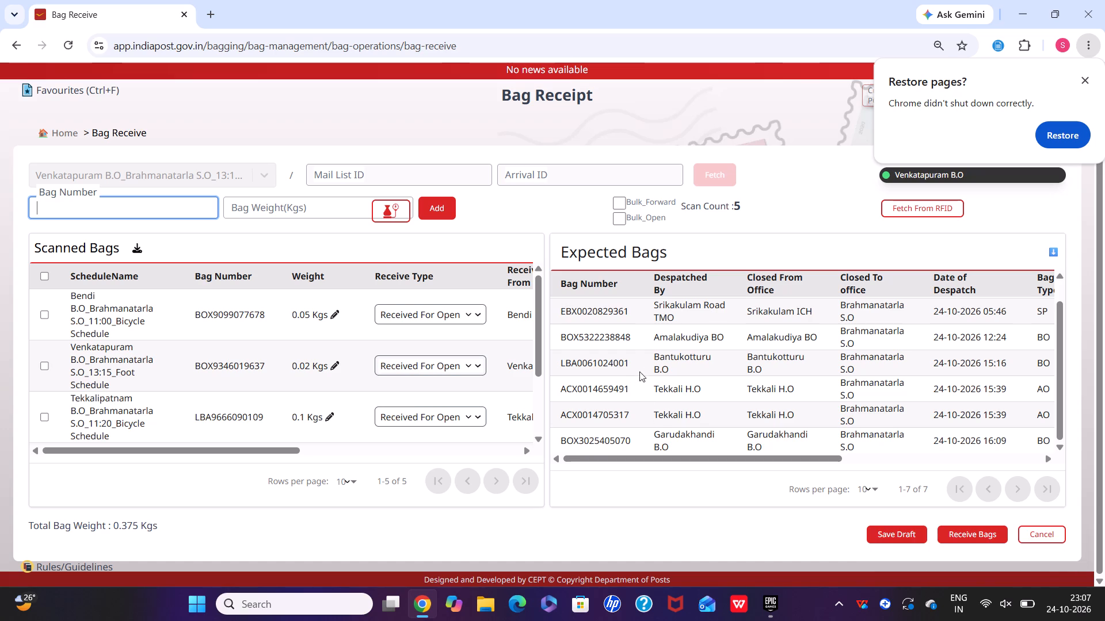
left_click(969, 542)
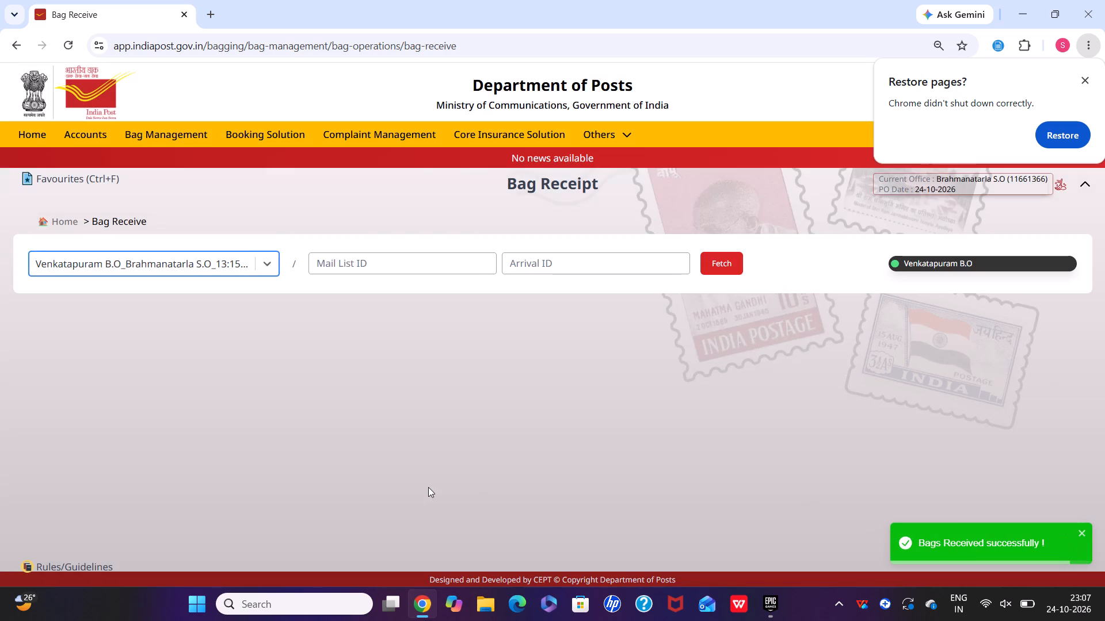
Change the schedule to Garudakhandi B.O to Brahmanatarla S.O 13:30 and fetch its expected bags.
left_click(243, 249)
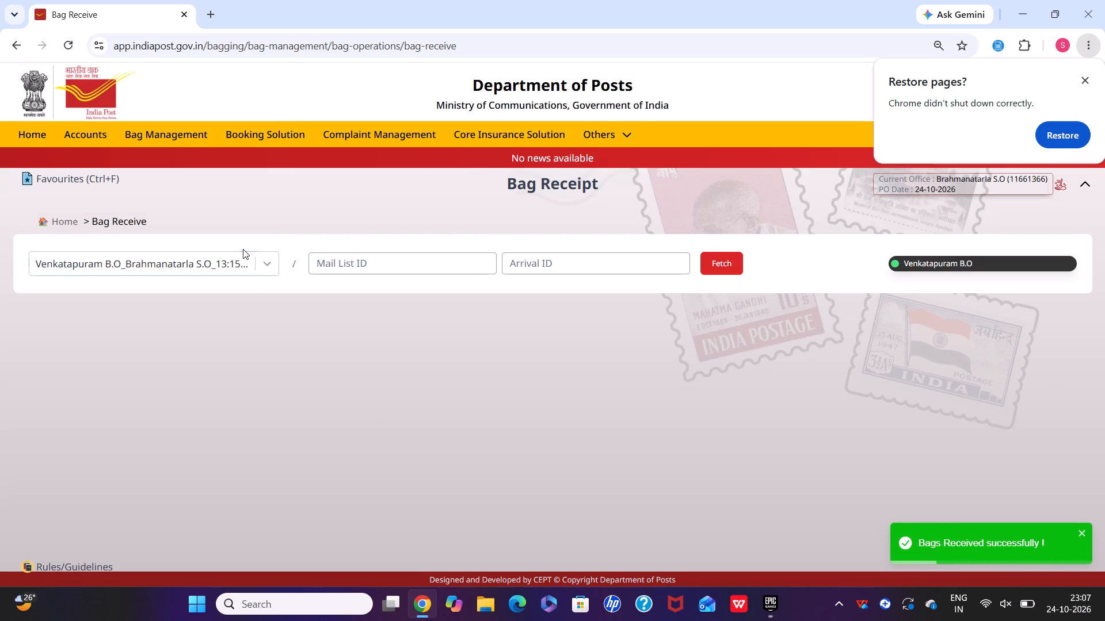
left_click(242, 266)
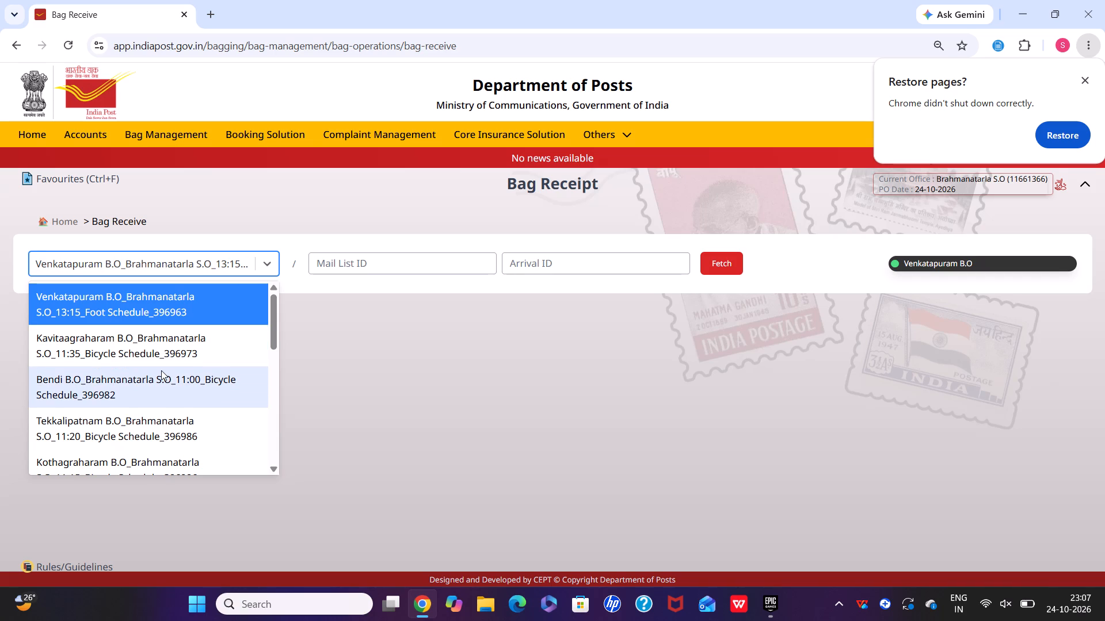
scroll(161, 370, "down", 2)
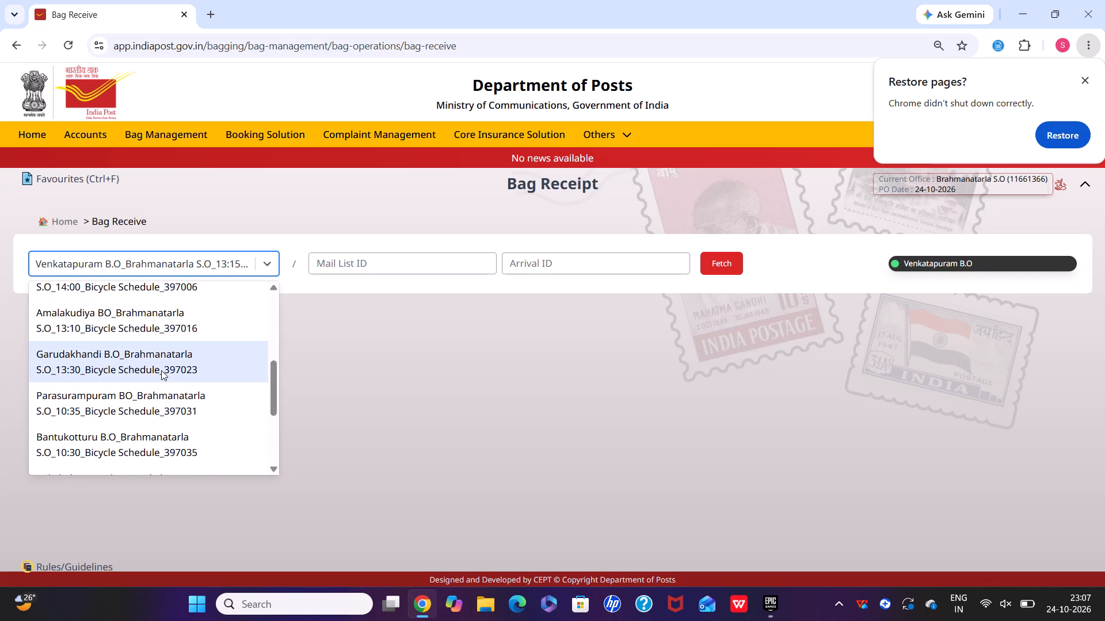
scroll(161, 370, "down", 3)
scroll(161, 370, "up", 2)
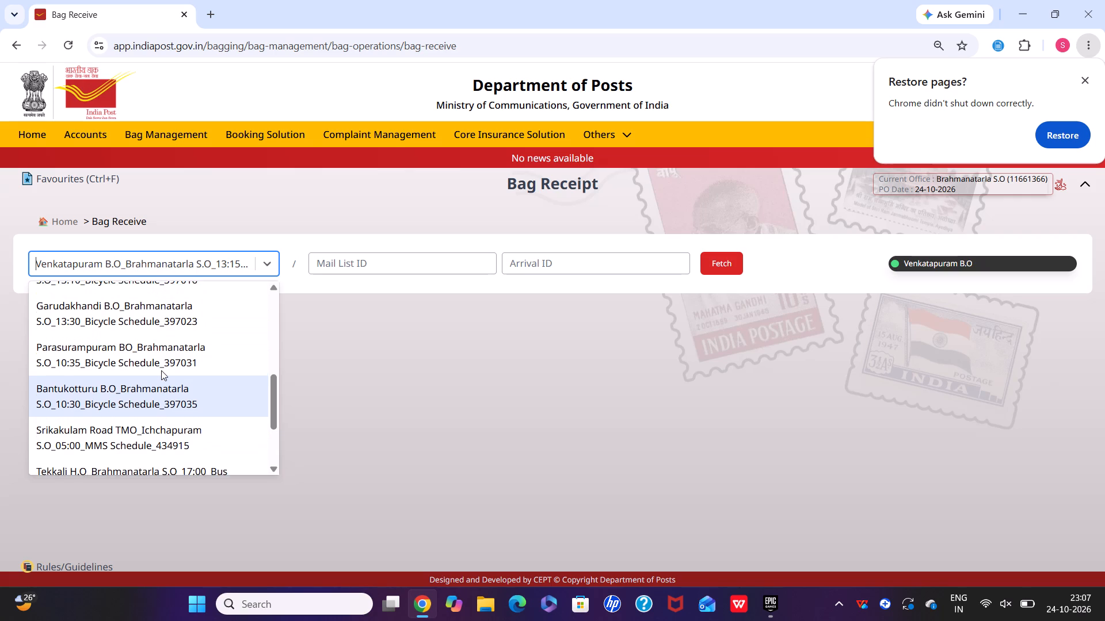
scroll(161, 370, "up", 1)
left_click(155, 331)
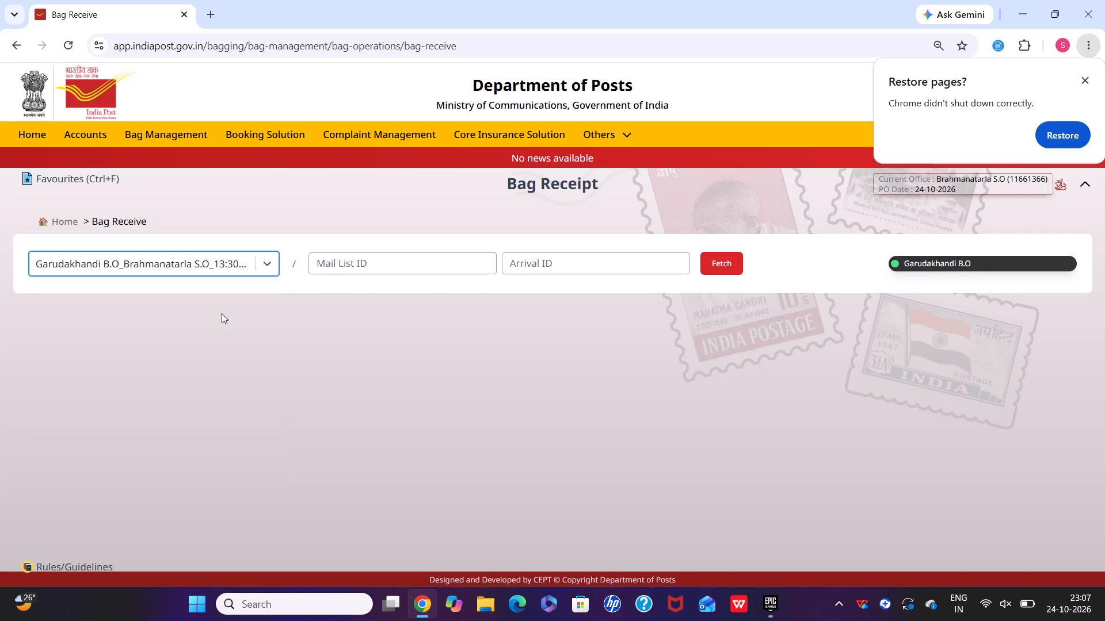
left_click(736, 257)
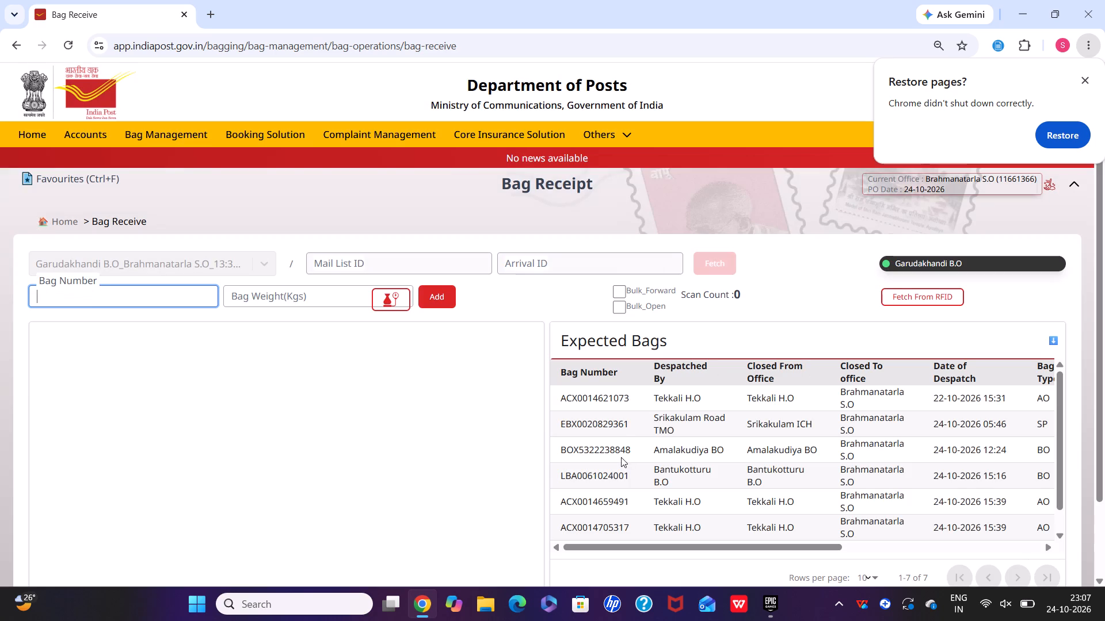
scroll(660, 428, "down", 3)
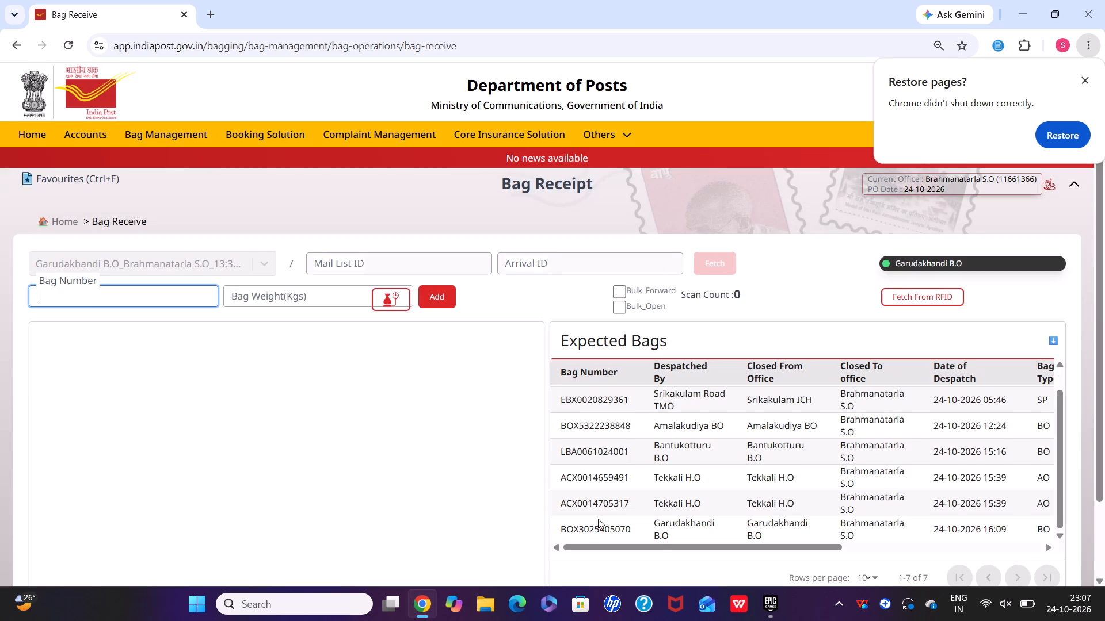
double_click(596, 521)
key("ctrl+c")
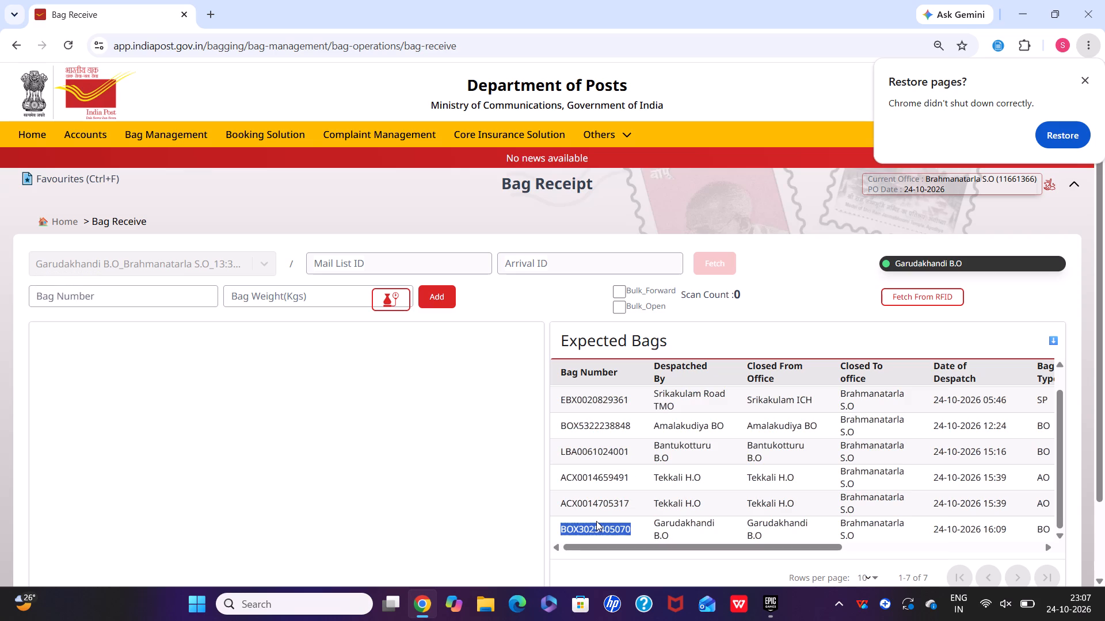
left_click(174, 292)
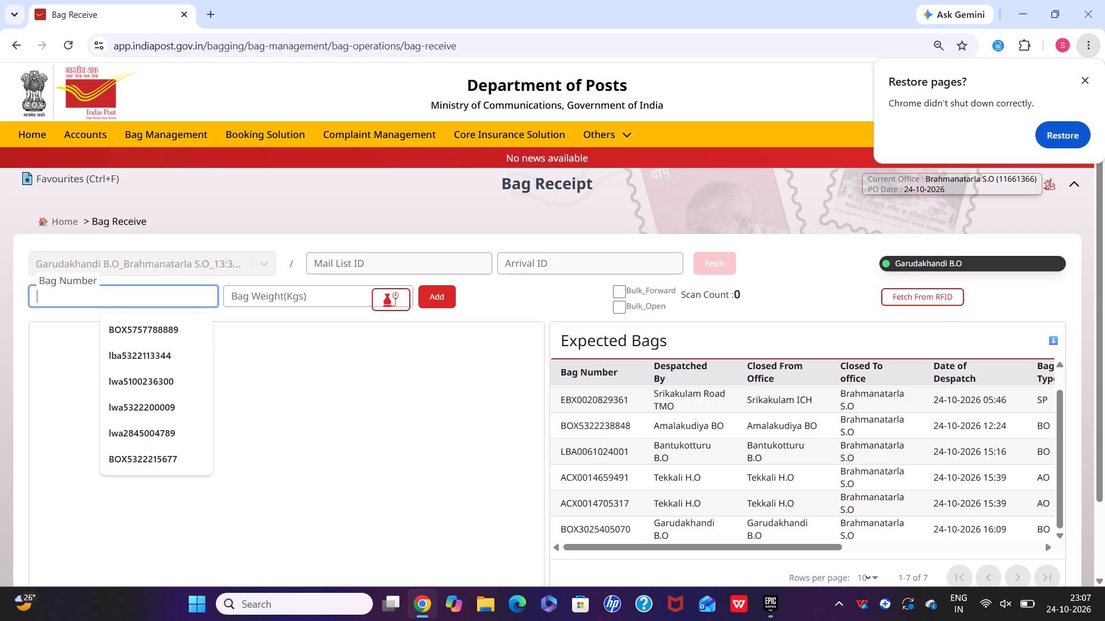
key("ctrl+v")
left_click(449, 292)
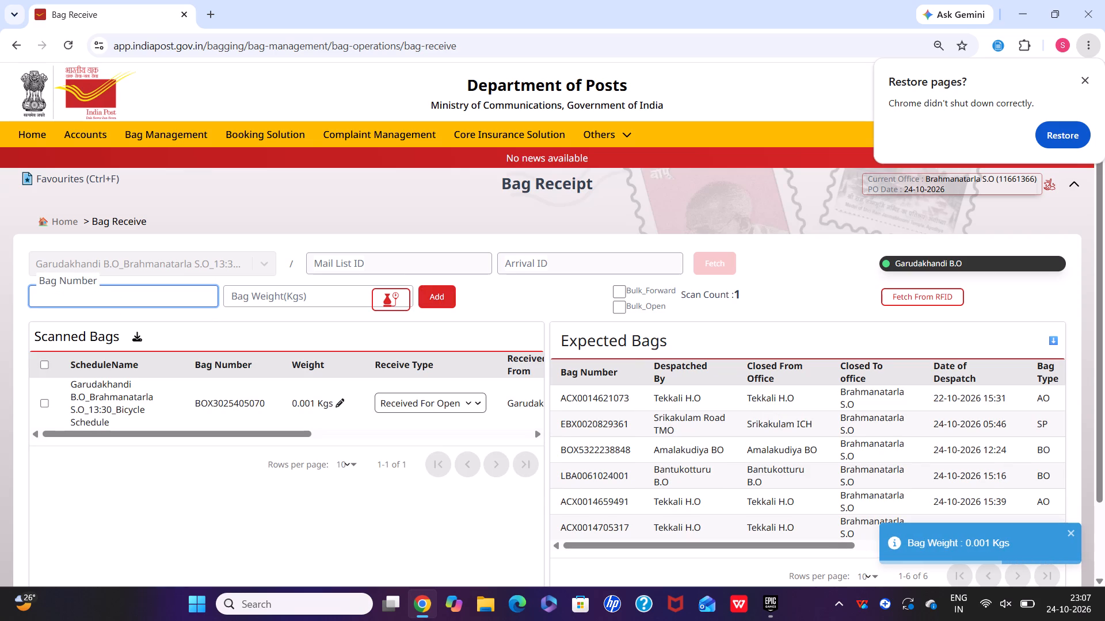
Submit the scanned bag of the Garudakhandi B.O schedule as received.
left_click_drag(656, 420, 713, 489)
scroll(713, 489, "down", 4)
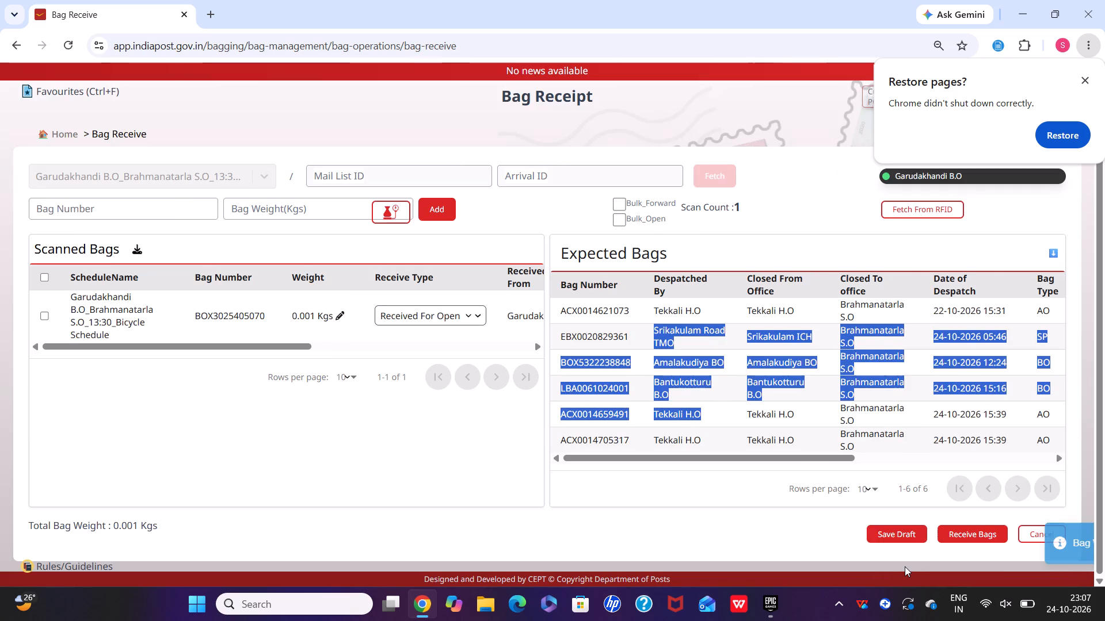
left_click(969, 538)
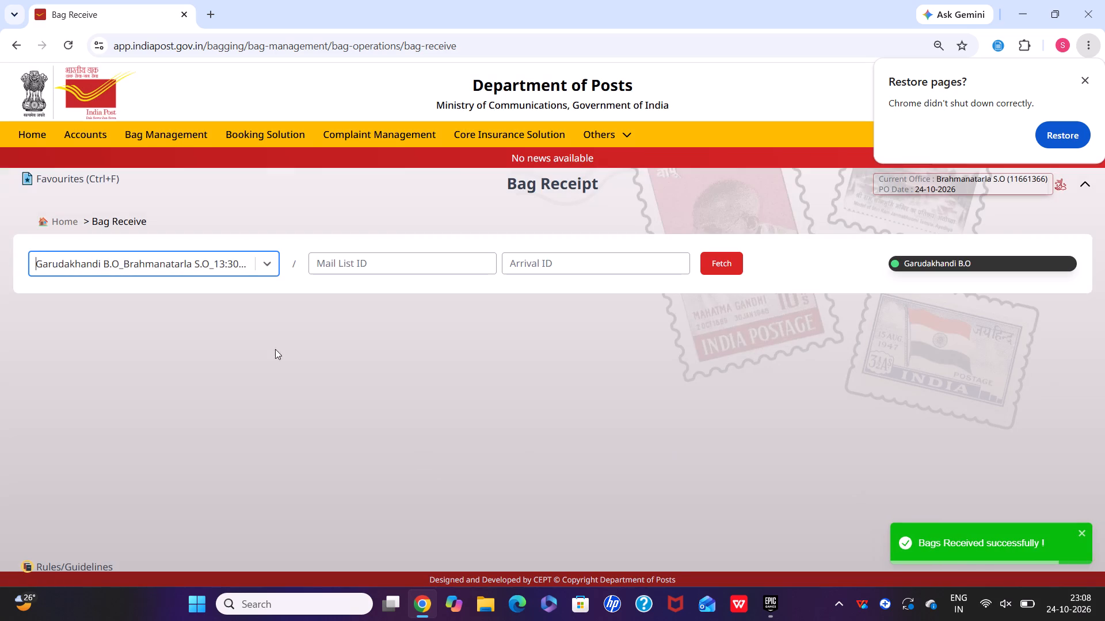
Change the schedule to Pedanarayanapuram B.O to Brahmanatarla S.O 14:00 and fetch its expected bags.
left_click(232, 270)
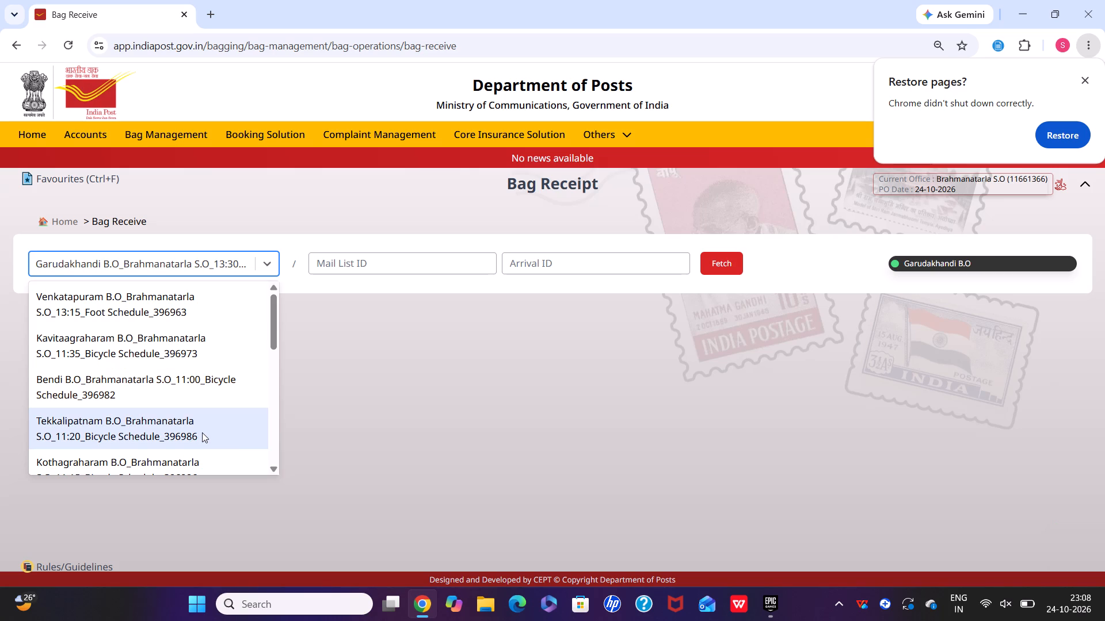
scroll(202, 432, "down", 1)
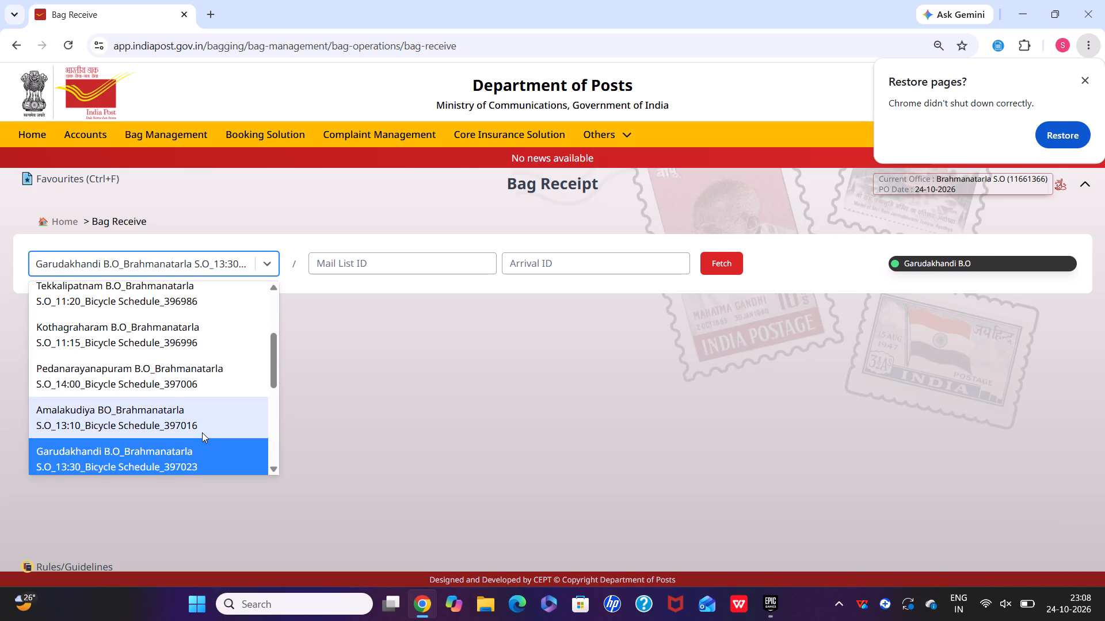
scroll(202, 432, "down", 1)
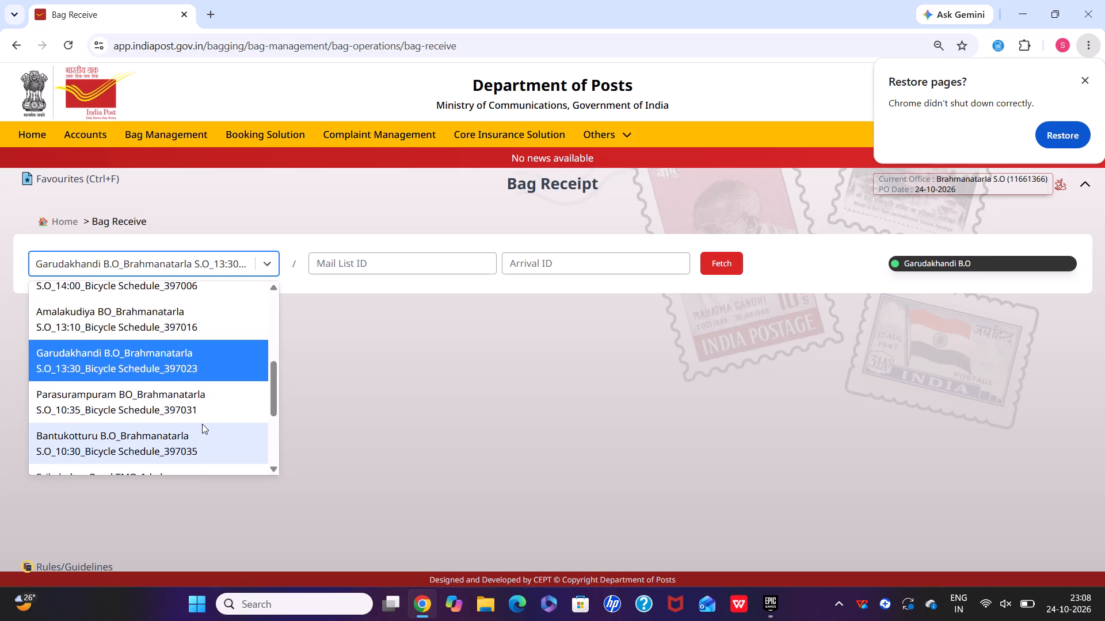
scroll(202, 424, "up", 1)
left_click(195, 354)
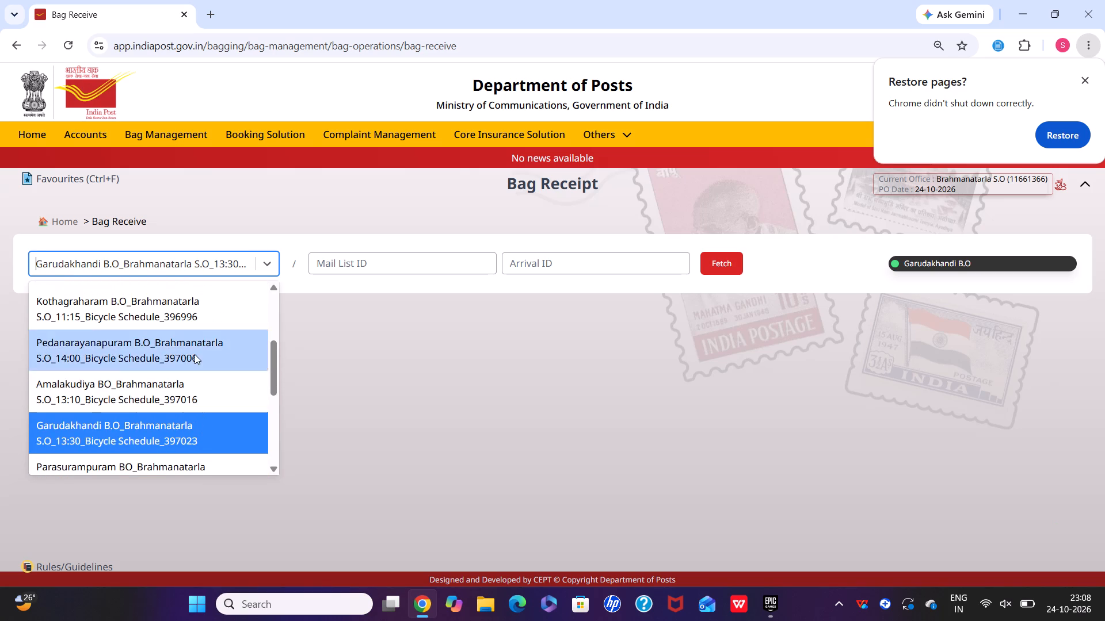
left_click(734, 259)
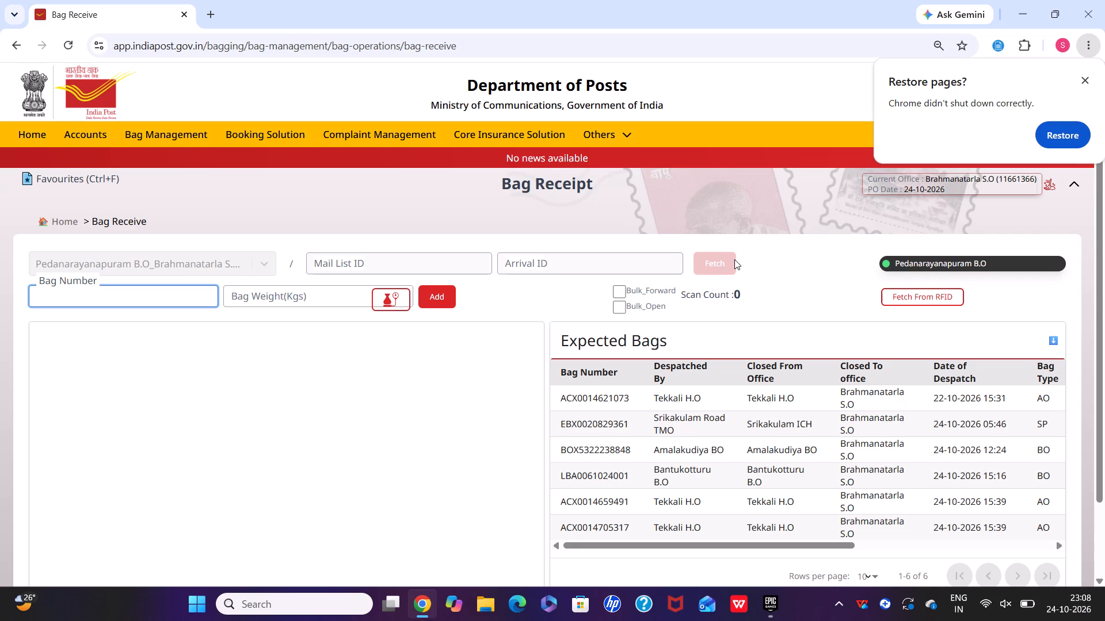
double_click(617, 446)
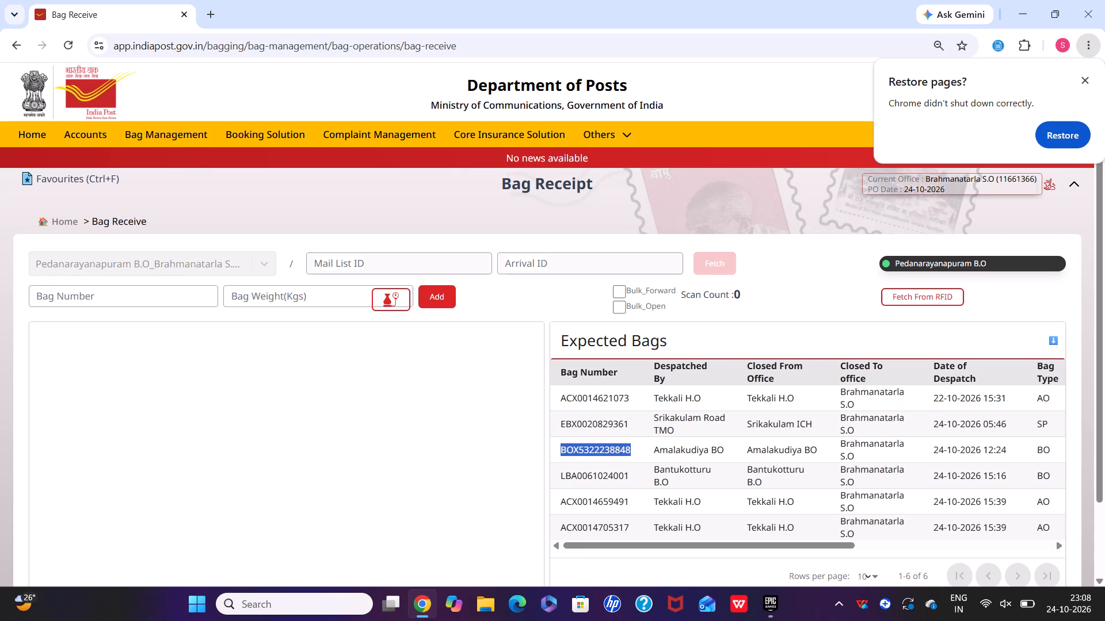
key("ctrl+c")
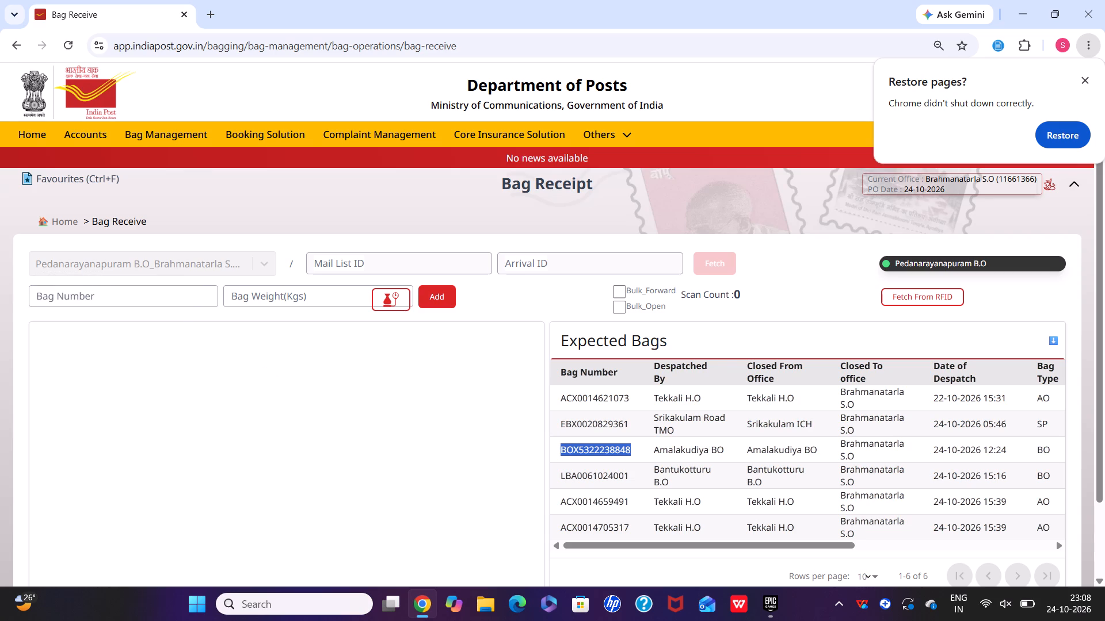
left_click(192, 306)
key("ctrl+v")
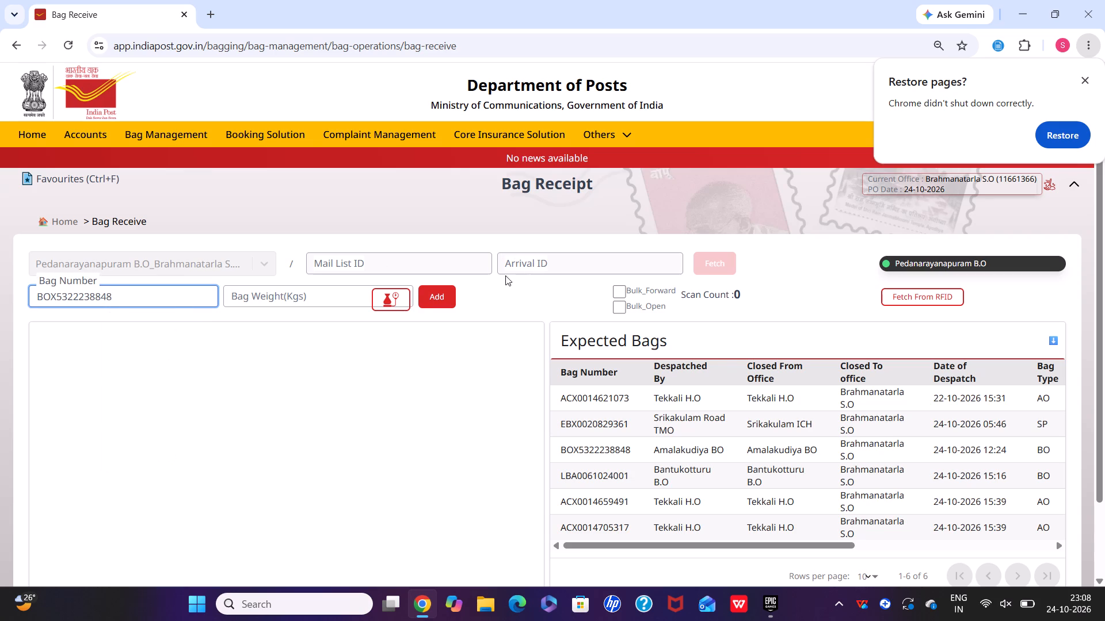
left_click(430, 304)
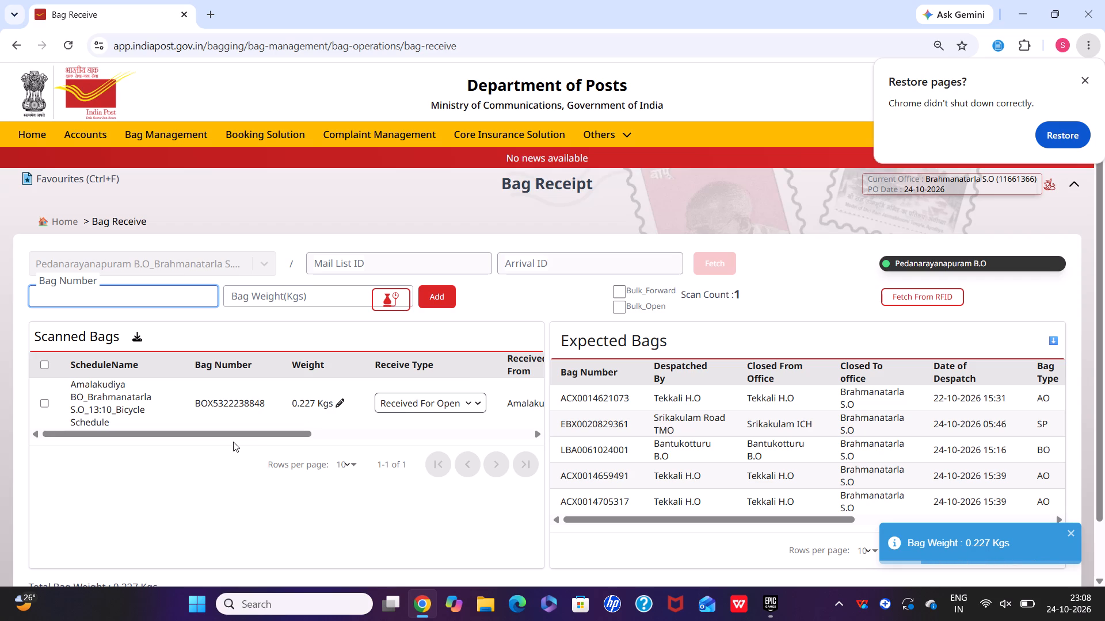
double_click(569, 440)
key("ctrl+c")
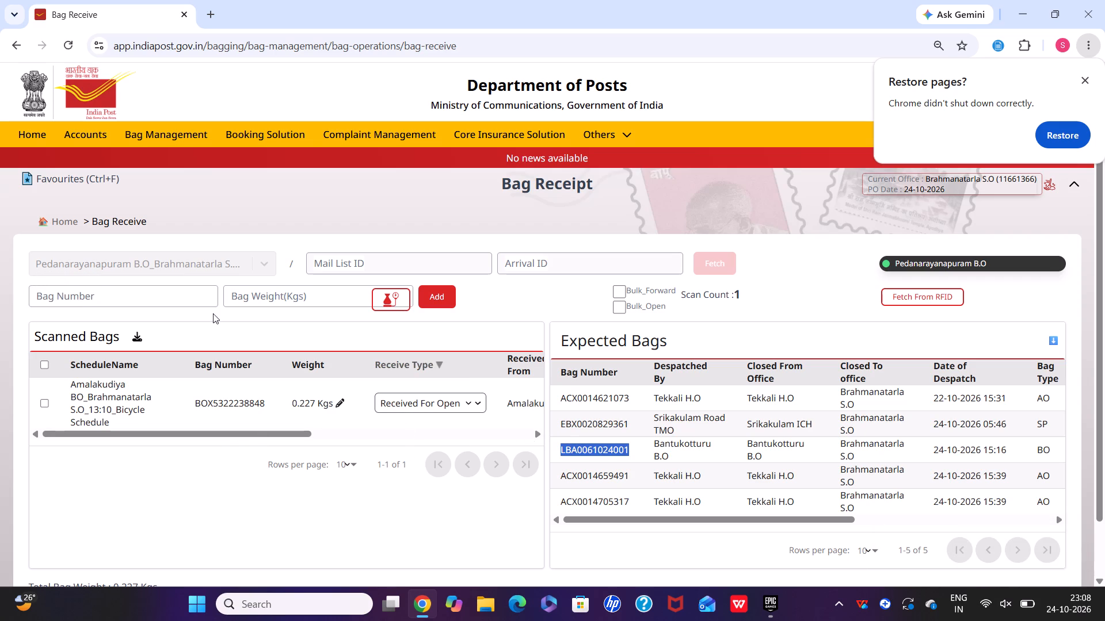
left_click(149, 296)
key("ctrl+v")
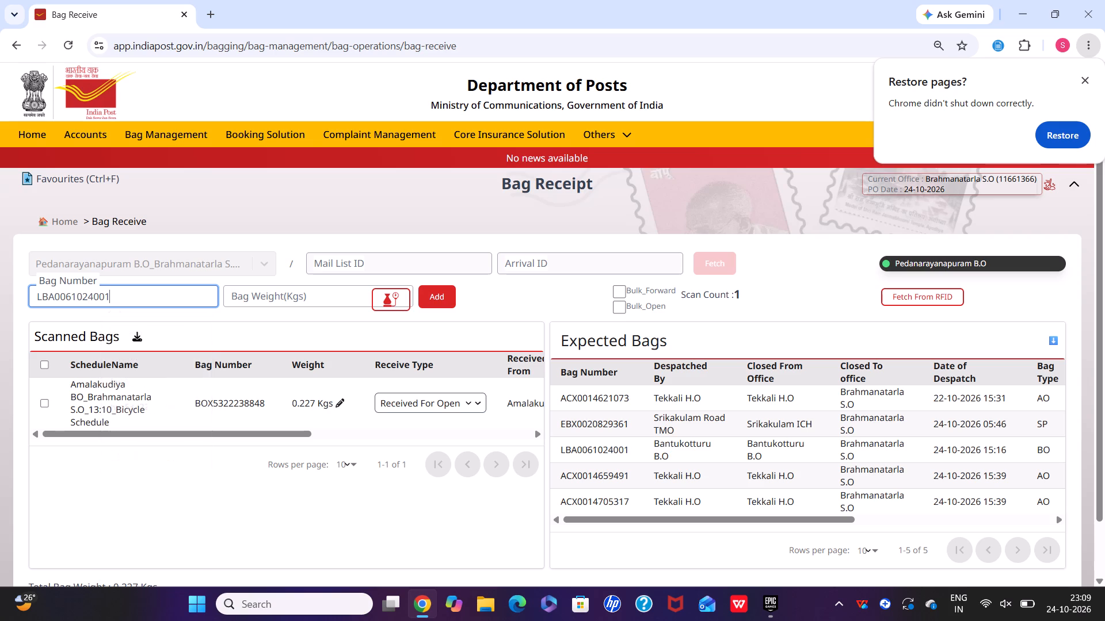
left_click(443, 292)
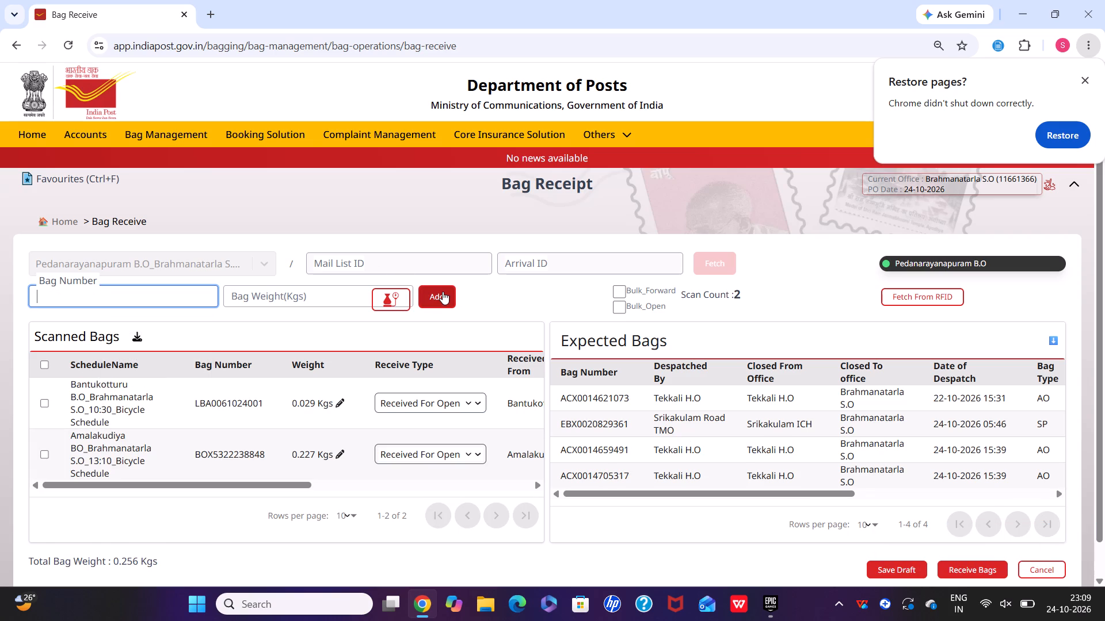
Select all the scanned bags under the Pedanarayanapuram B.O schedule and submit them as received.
left_click(43, 364)
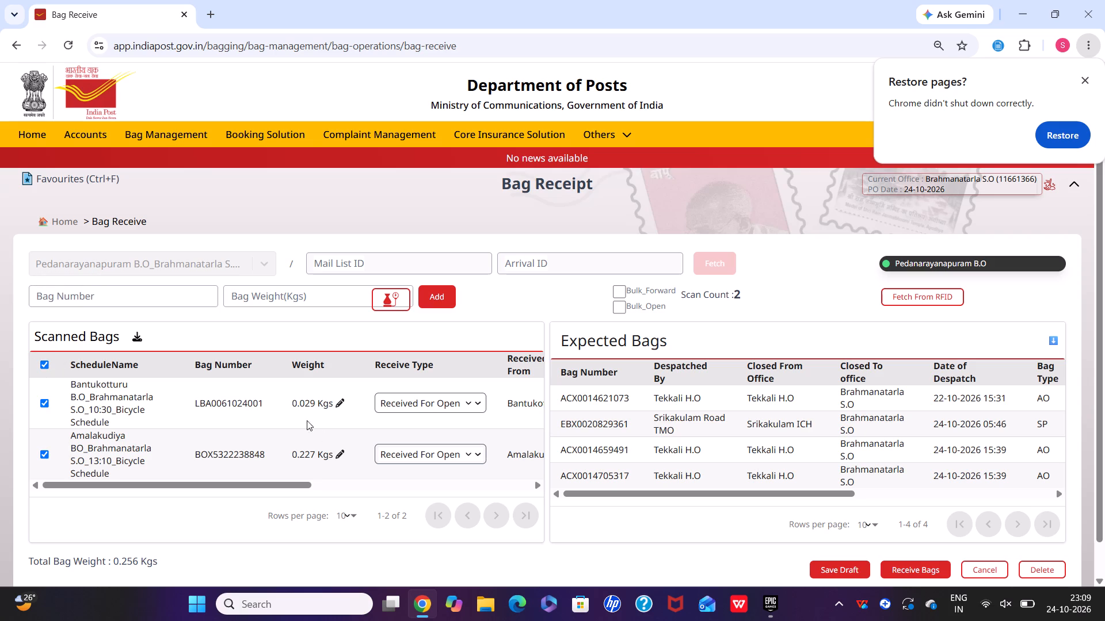
left_click(902, 573)
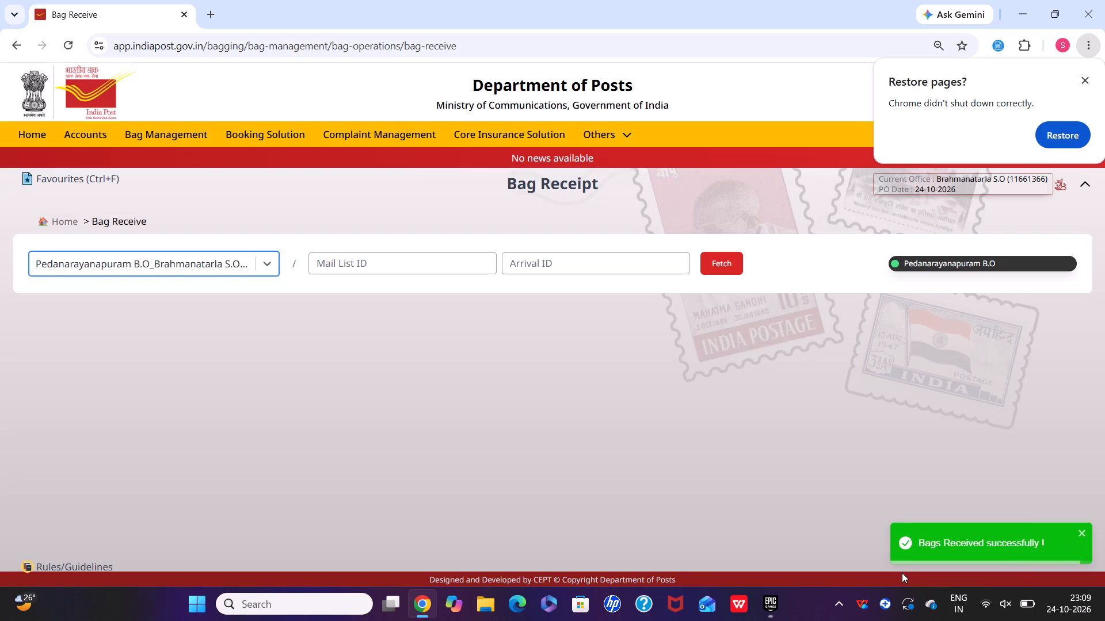
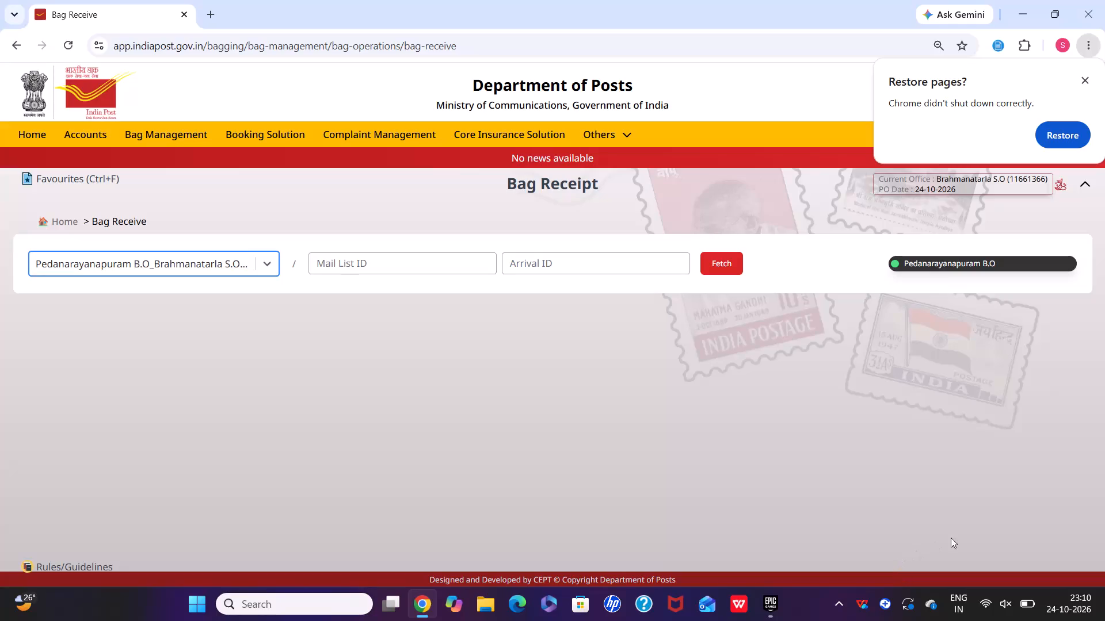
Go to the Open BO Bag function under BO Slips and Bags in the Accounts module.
scroll(861, 576, "left", 1)
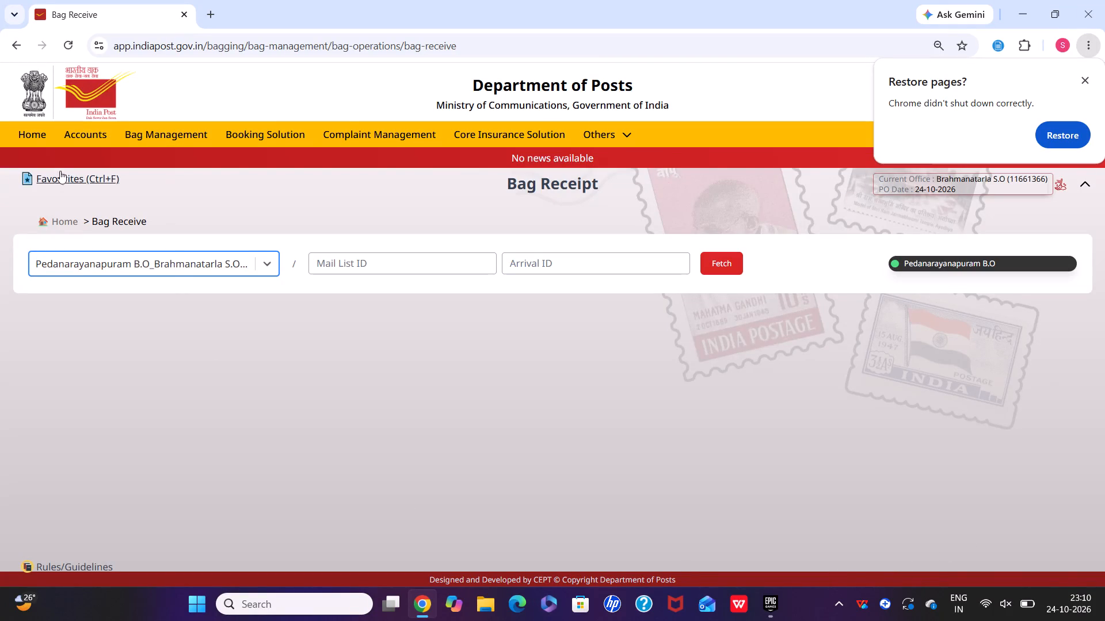
left_click(64, 137)
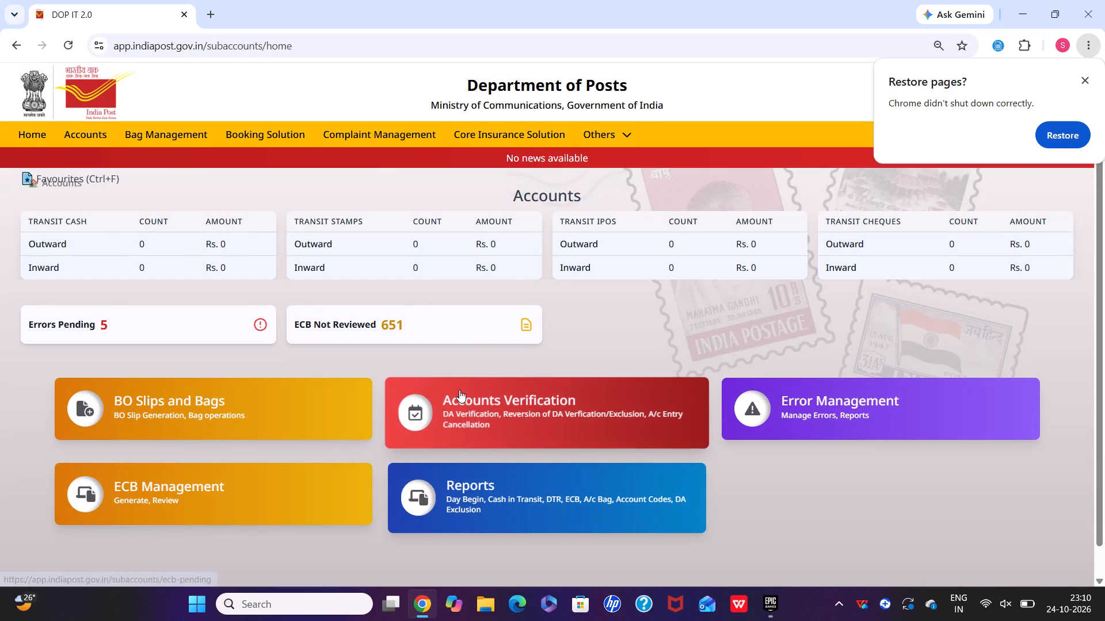
left_click(459, 390)
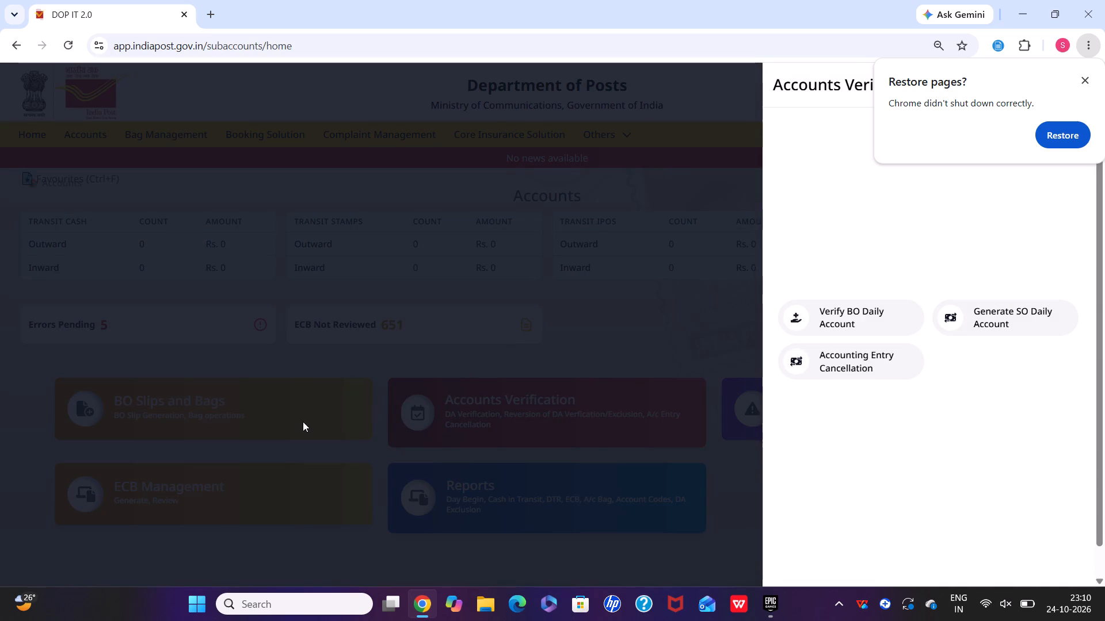
left_click(302, 421)
left_click(271, 417)
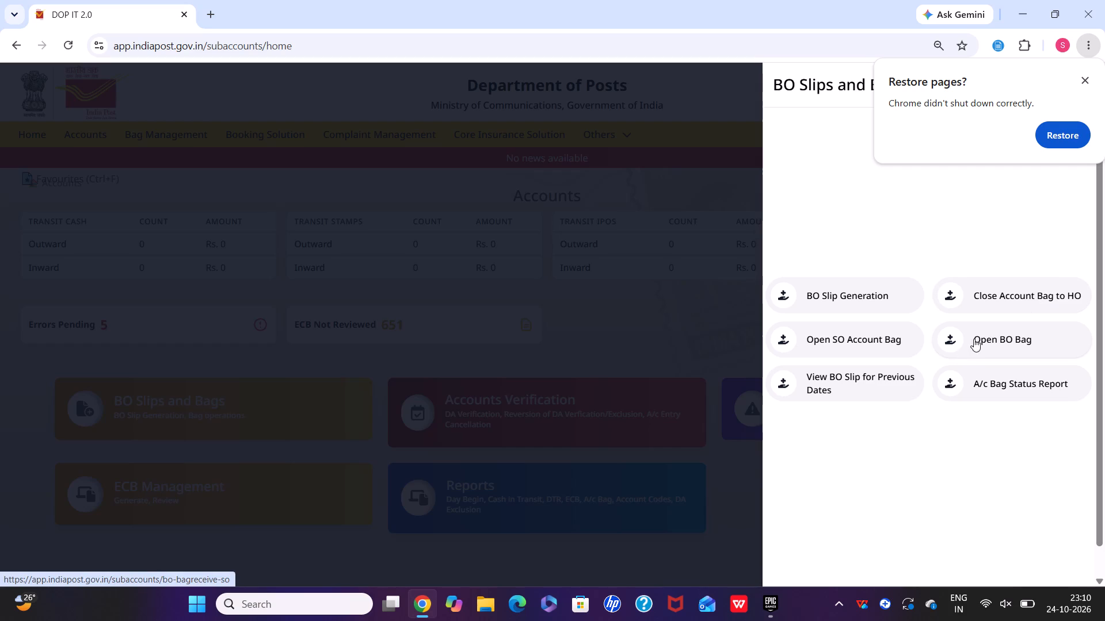
left_click(977, 337)
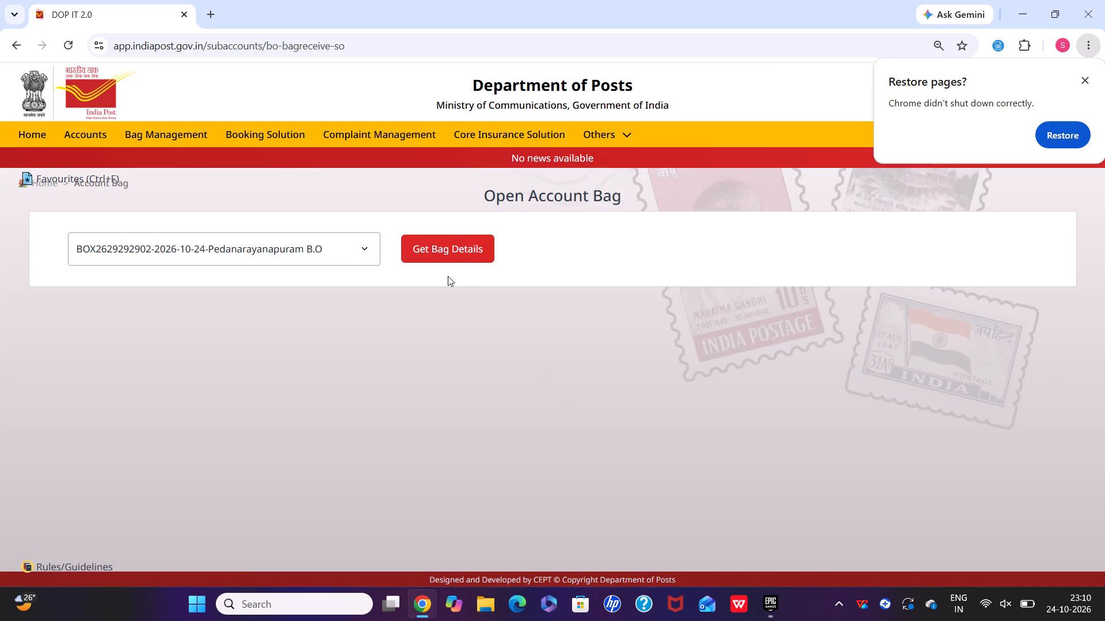
left_click(444, 249)
left_click(345, 261)
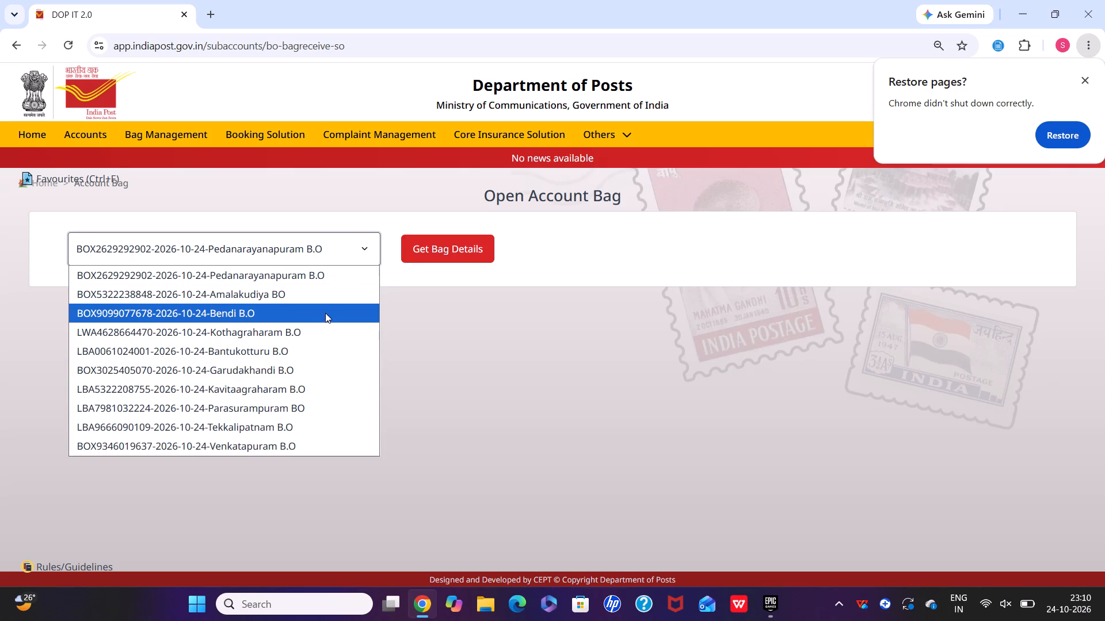
left_click(325, 296)
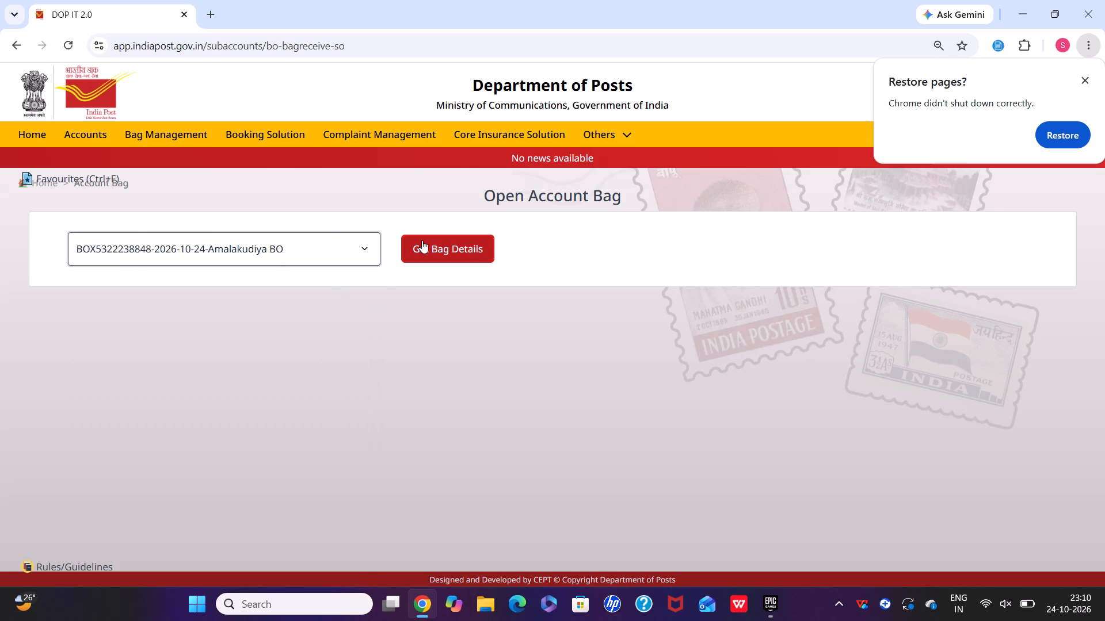
left_click(423, 240)
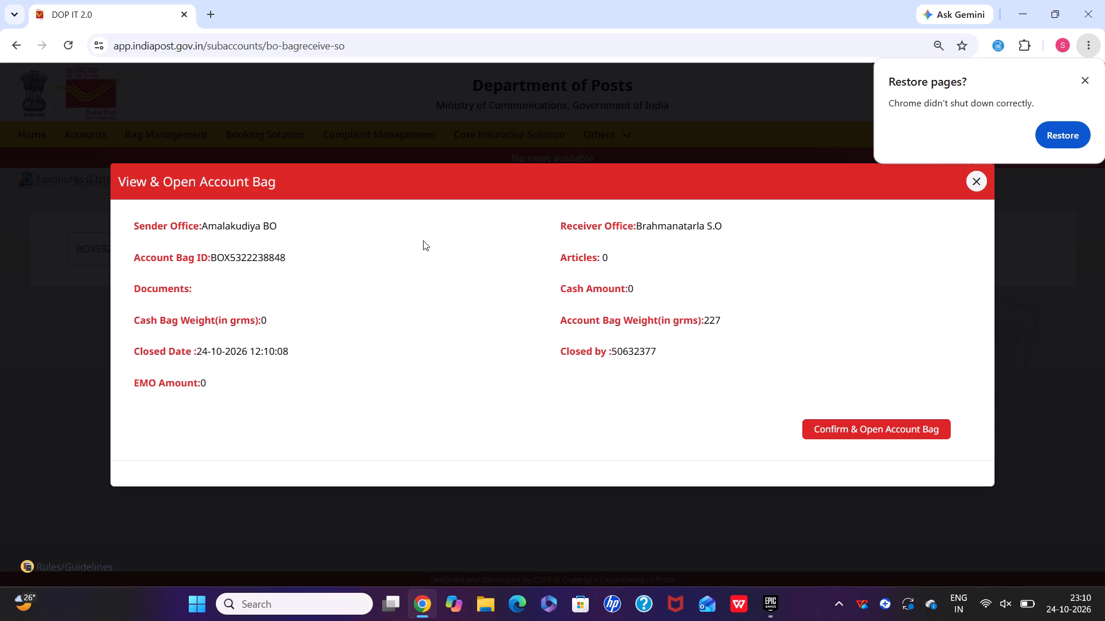
left_click(869, 427)
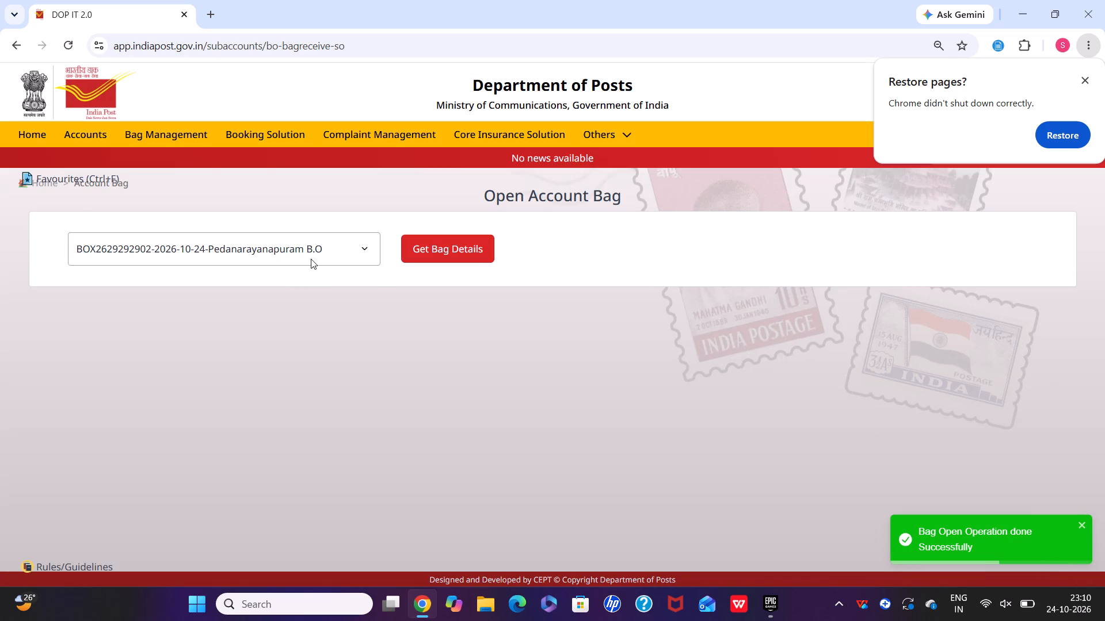
left_click(311, 259)
left_click(306, 300)
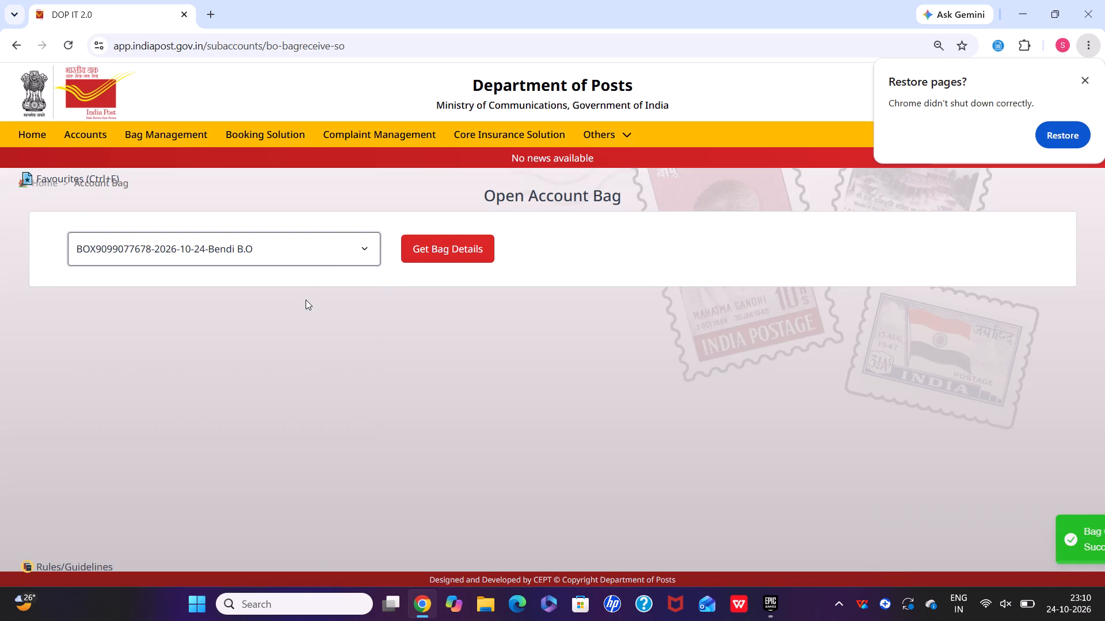
left_click(415, 247)
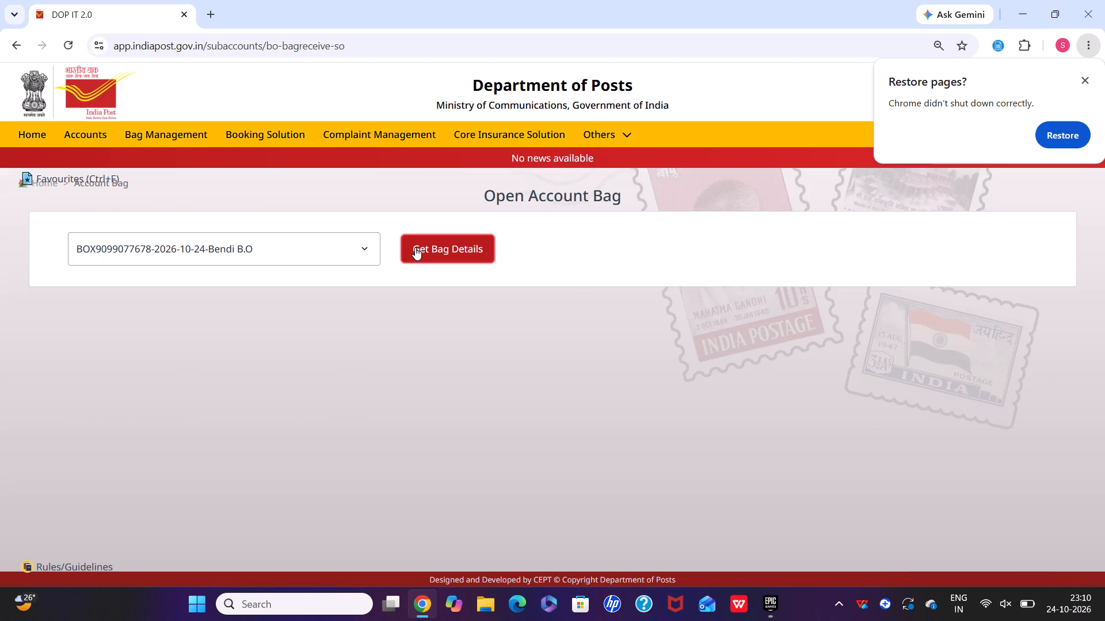
left_click(869, 427)
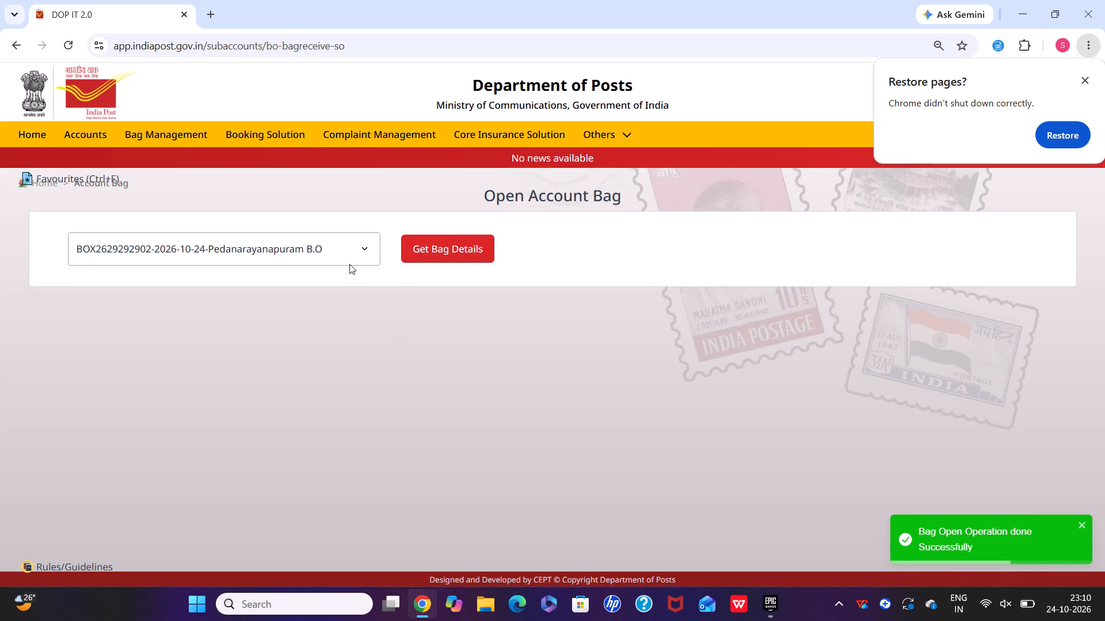
left_click(349, 263)
left_click(335, 324)
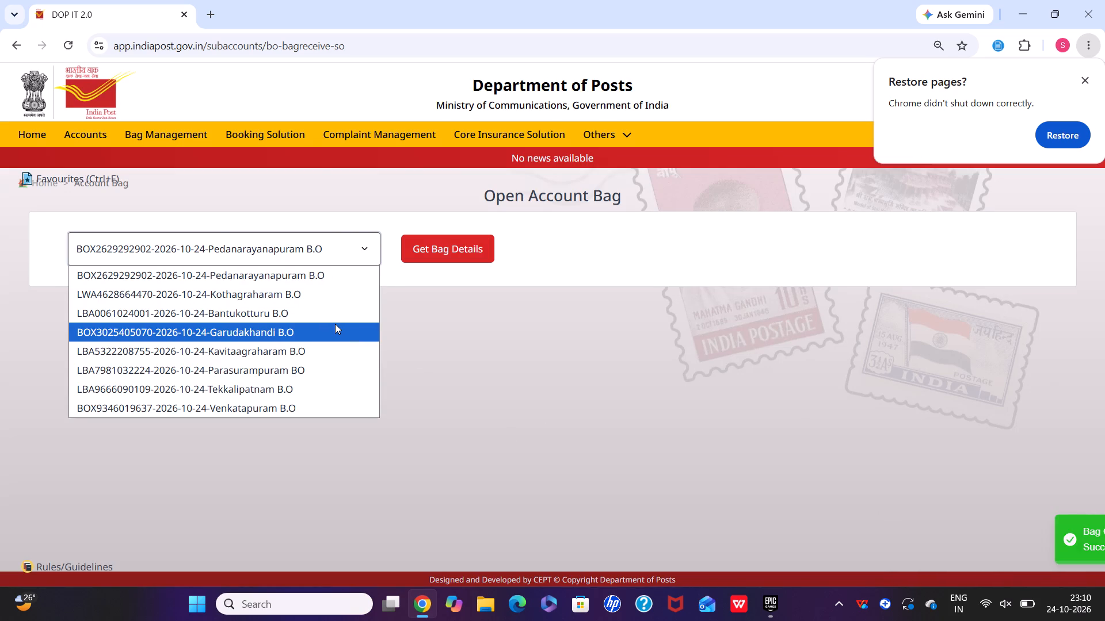
left_click(414, 255)
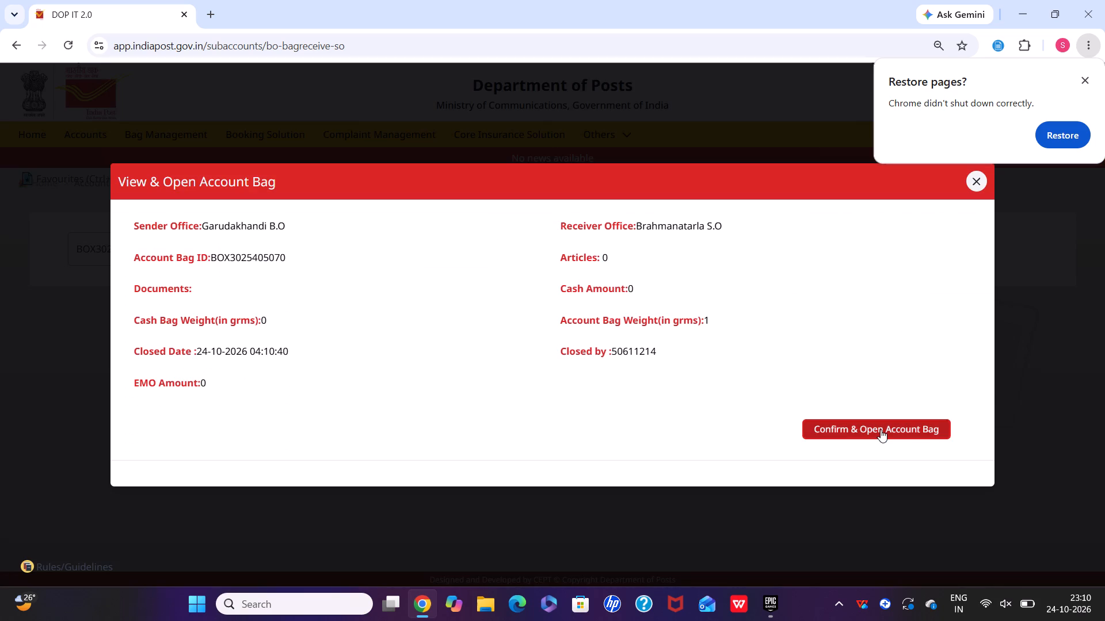
left_click(881, 430)
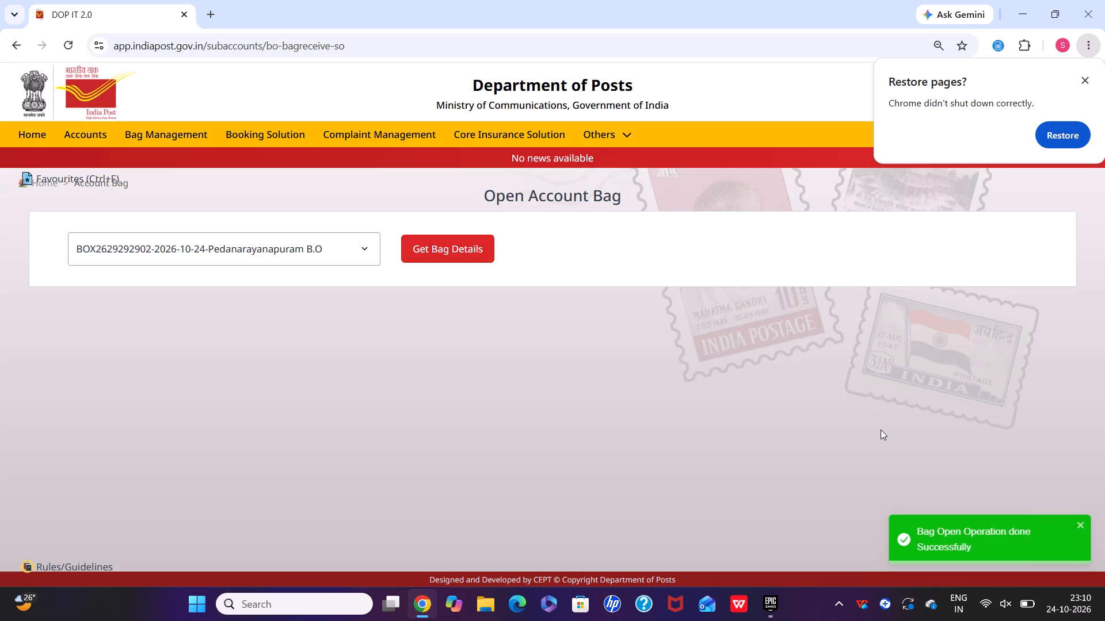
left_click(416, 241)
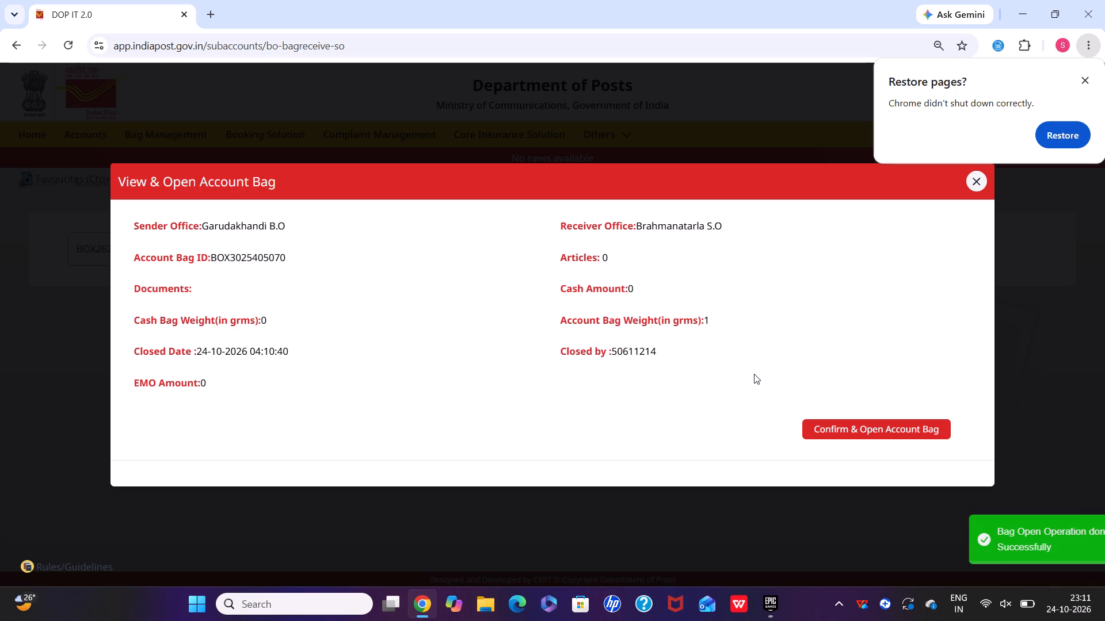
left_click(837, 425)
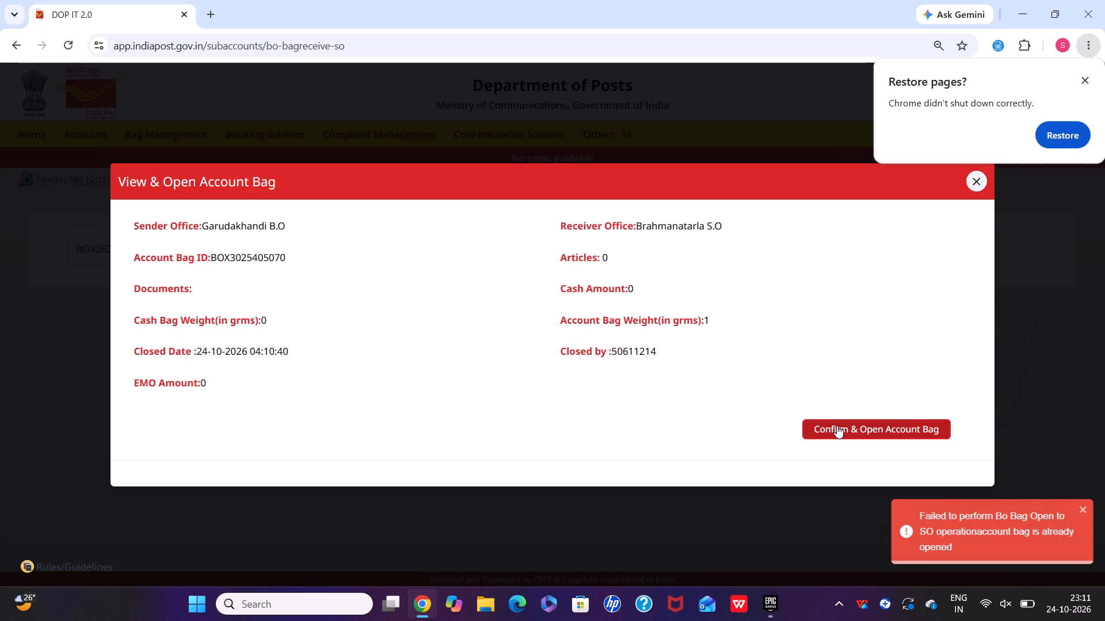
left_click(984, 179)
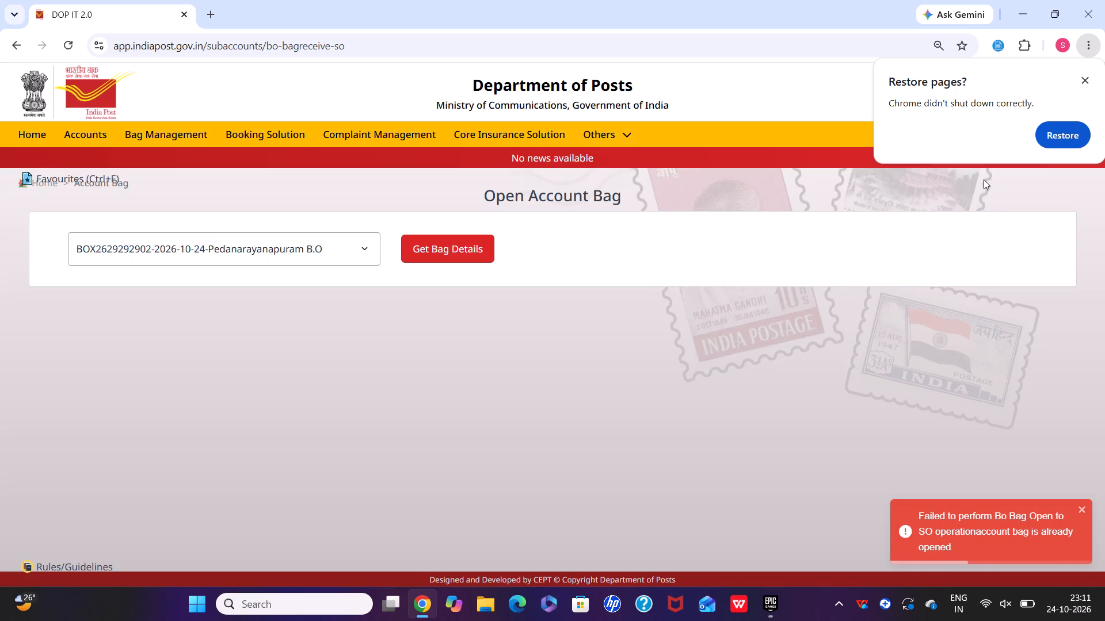
left_click(331, 252)
left_click(325, 318)
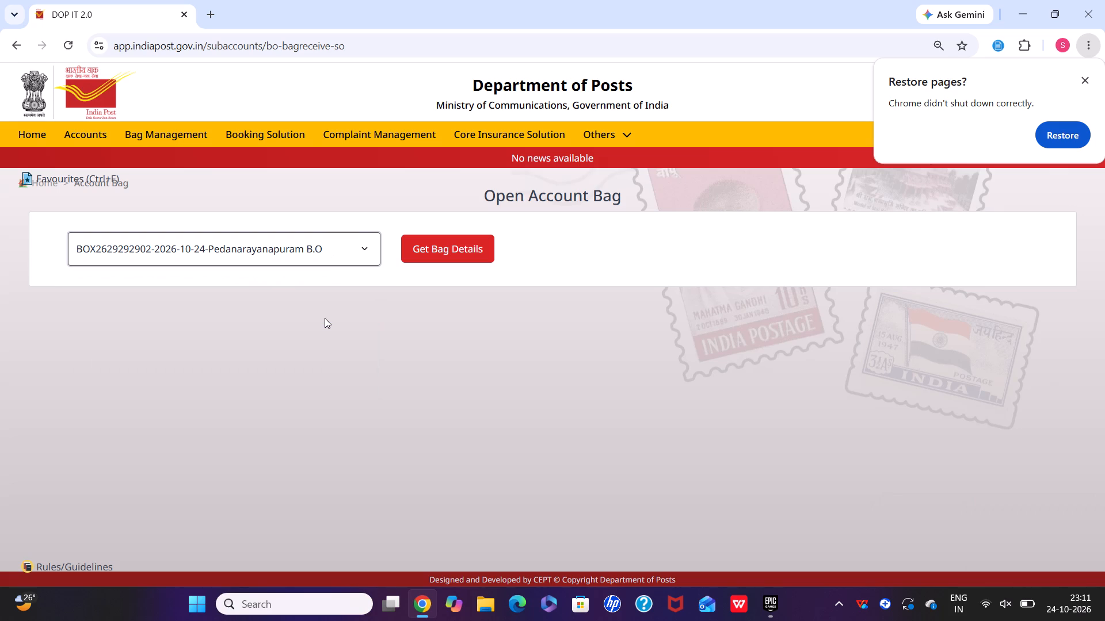
left_click(466, 243)
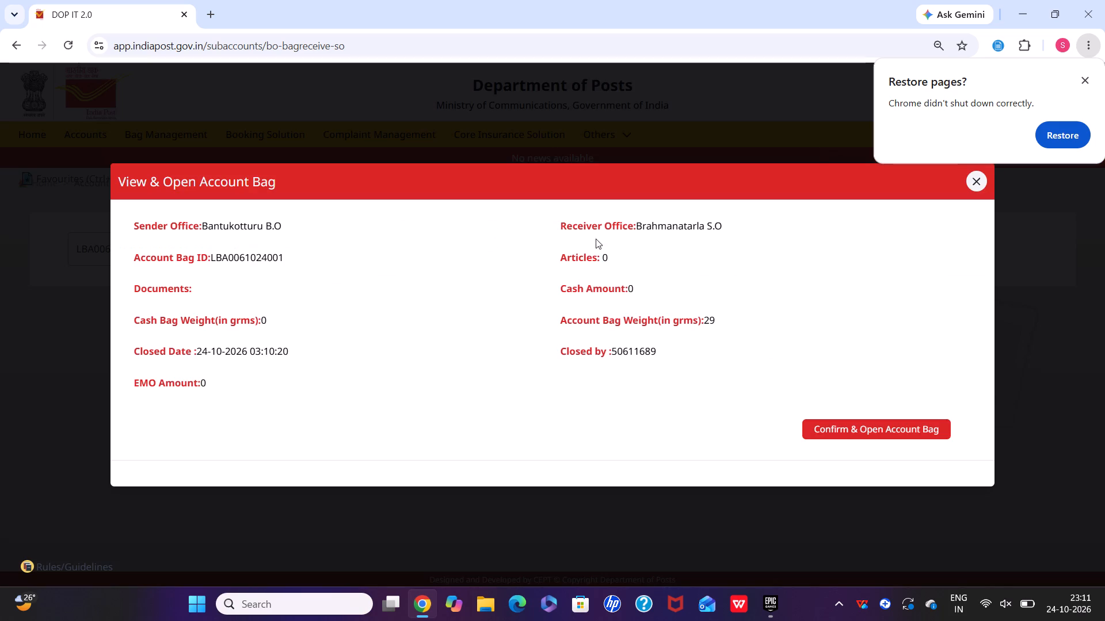
left_click(867, 425)
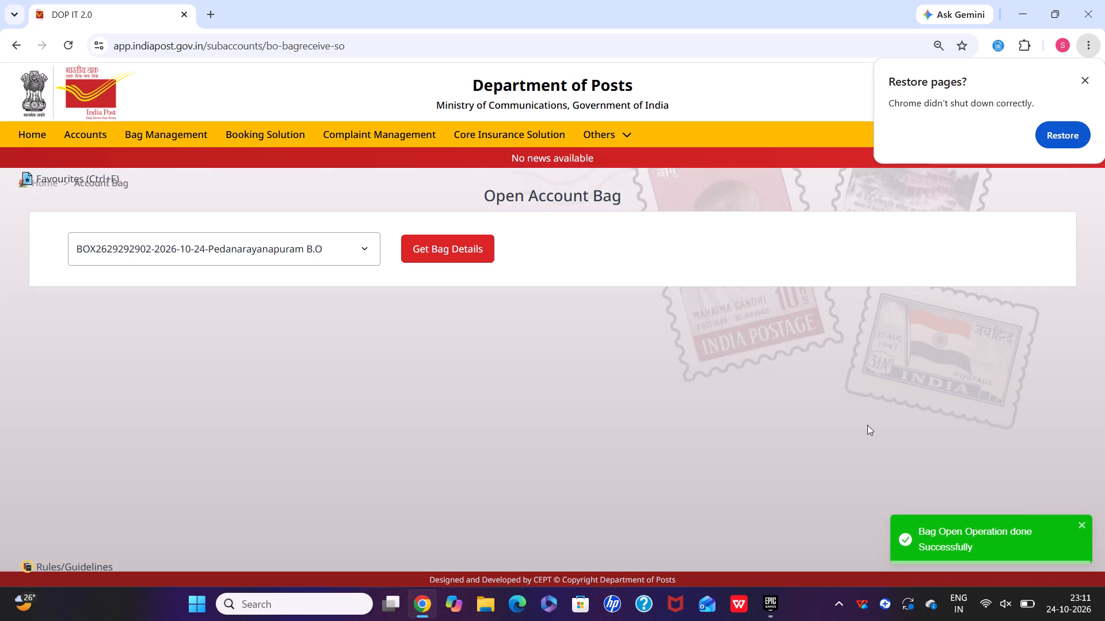
left_click(318, 243)
left_click(312, 293)
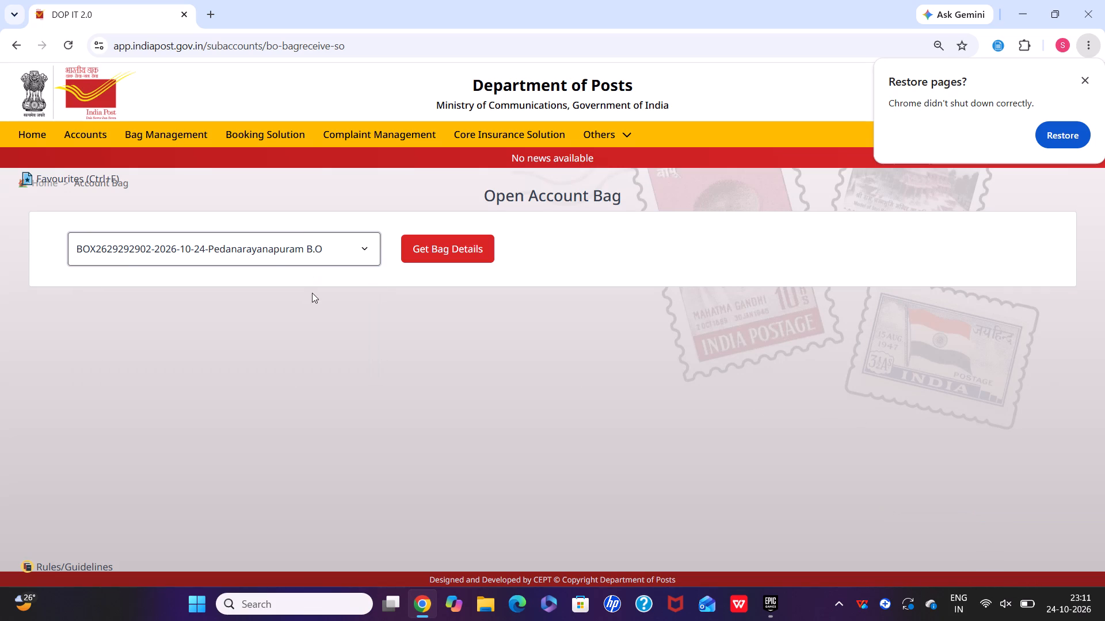
left_click(408, 242)
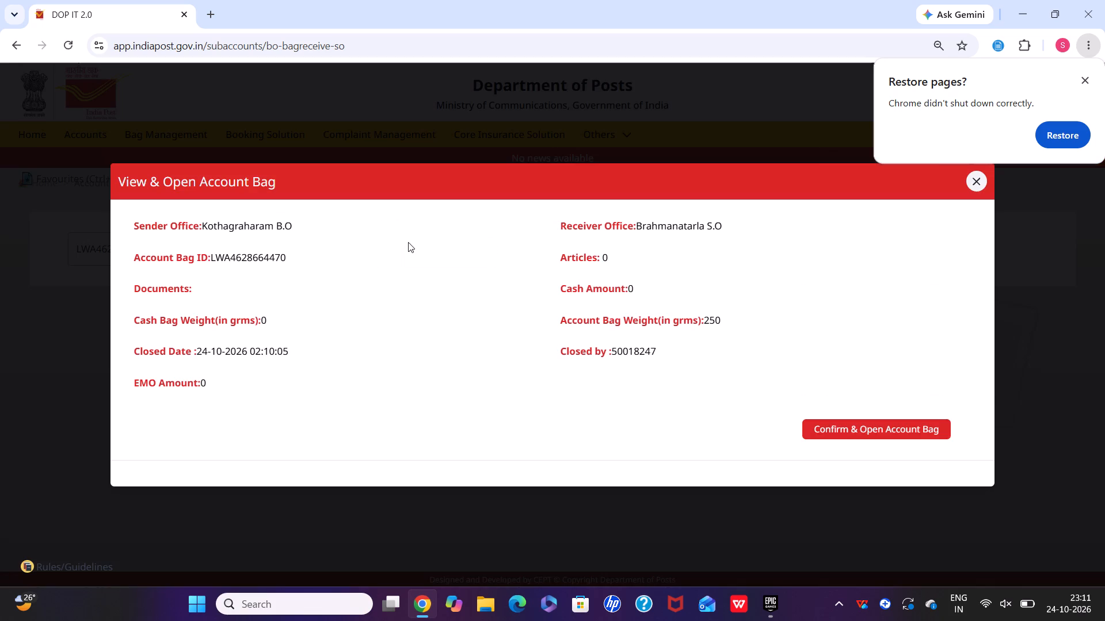
left_click(806, 426)
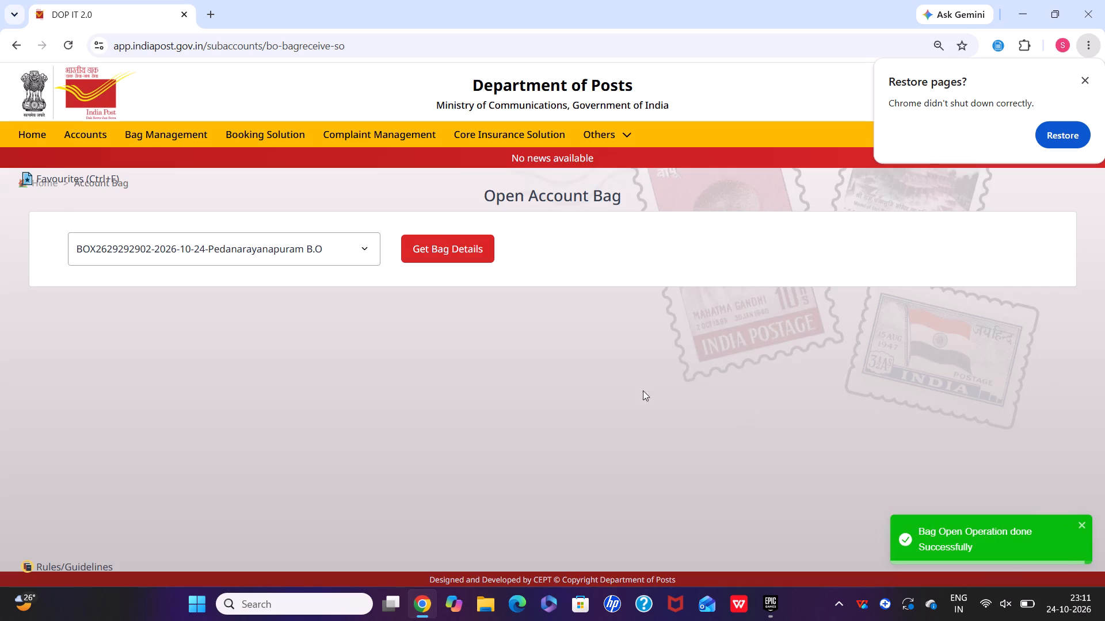
left_click(365, 283)
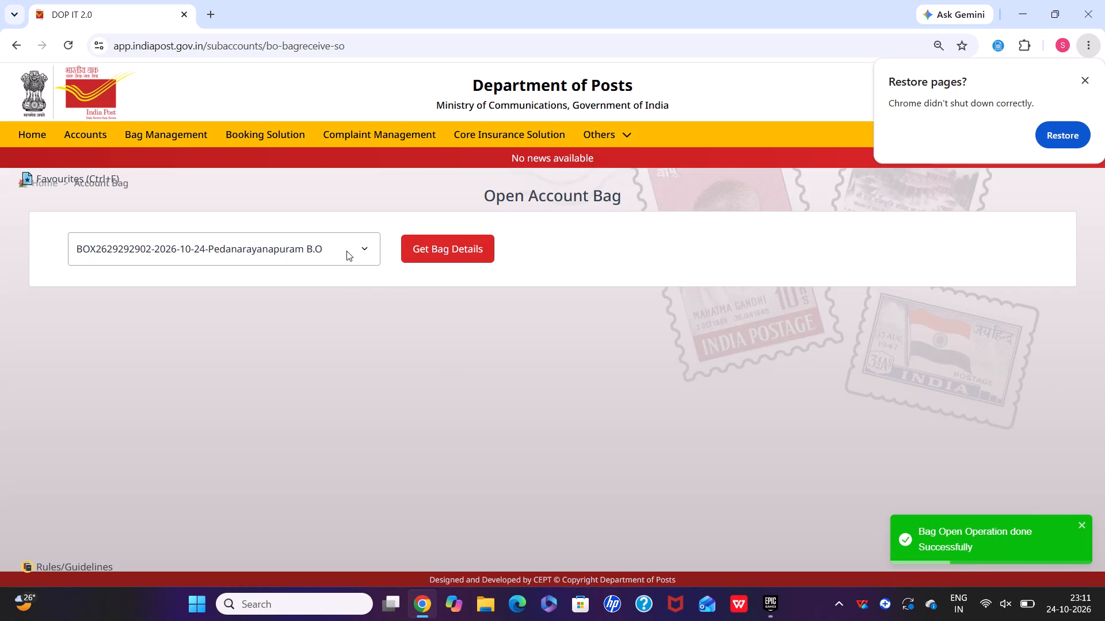
left_click(345, 248)
left_click(345, 286)
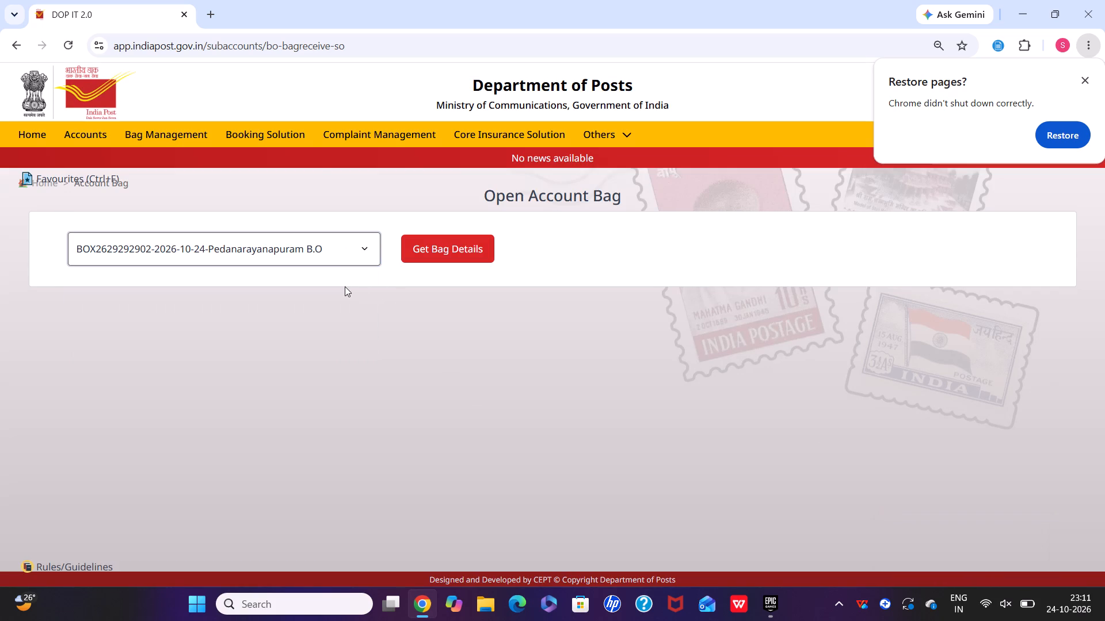
left_click(434, 242)
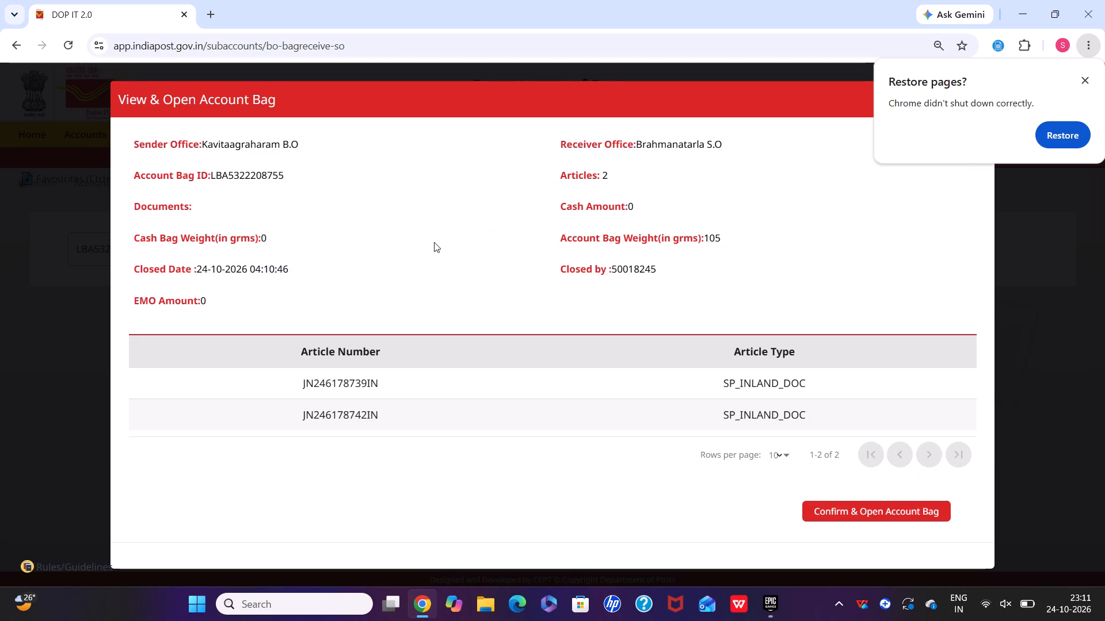
left_click(868, 512)
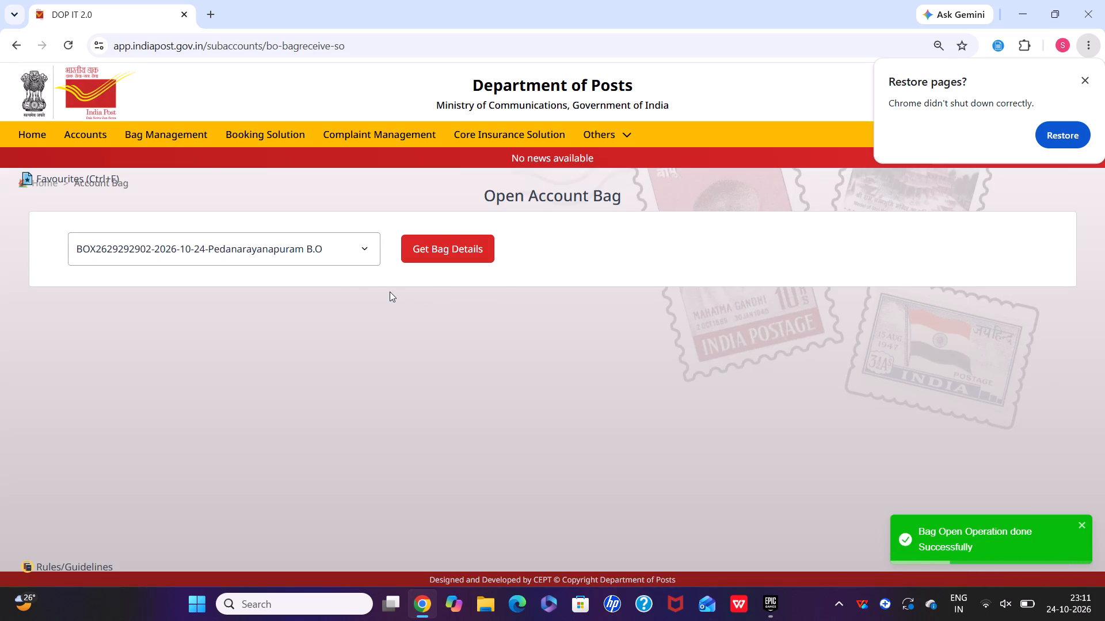
left_click(333, 251)
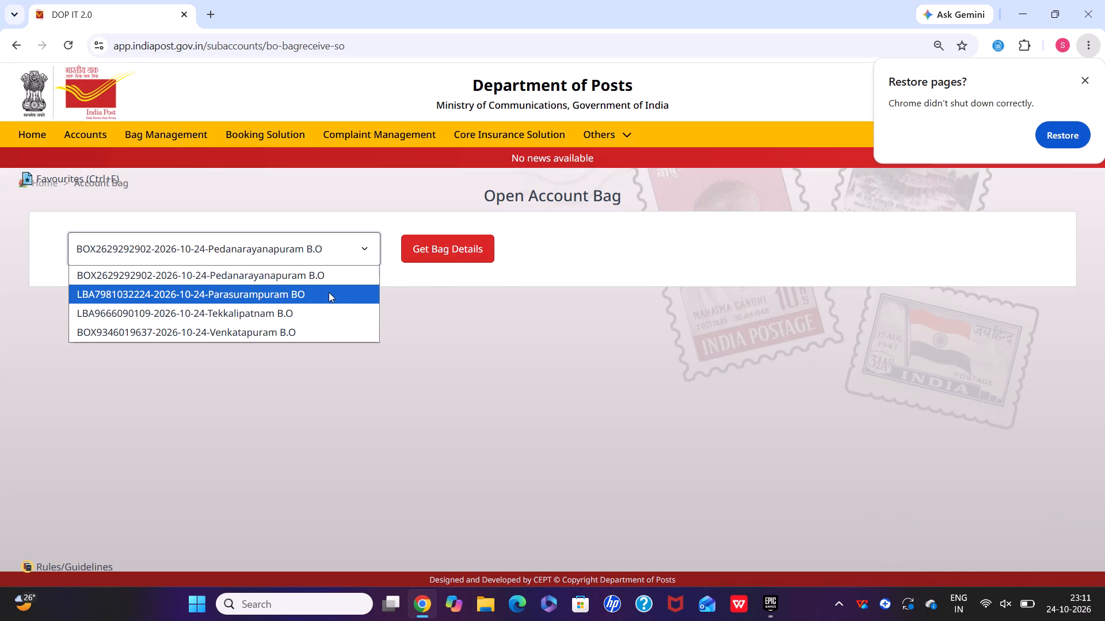
left_click(329, 292)
left_click(458, 235)
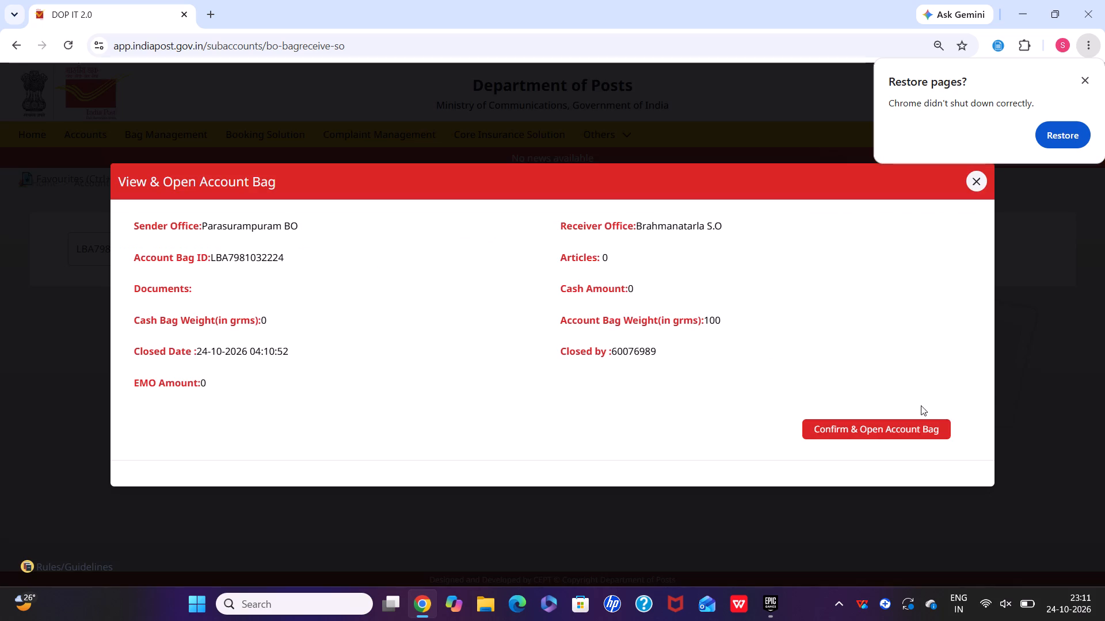
left_click(863, 419)
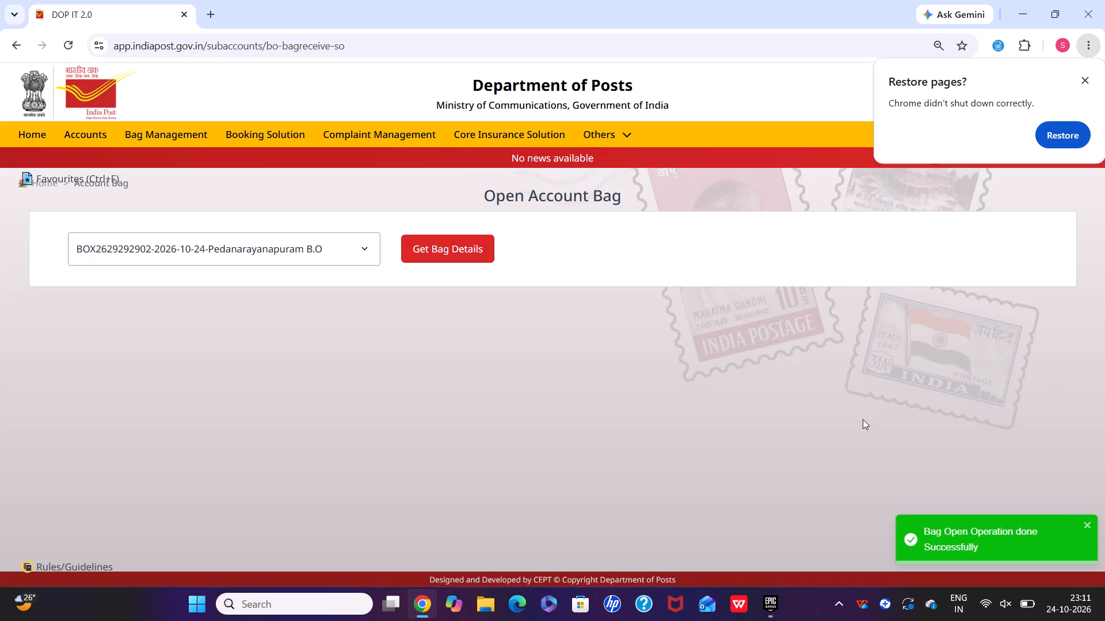
left_click(359, 256)
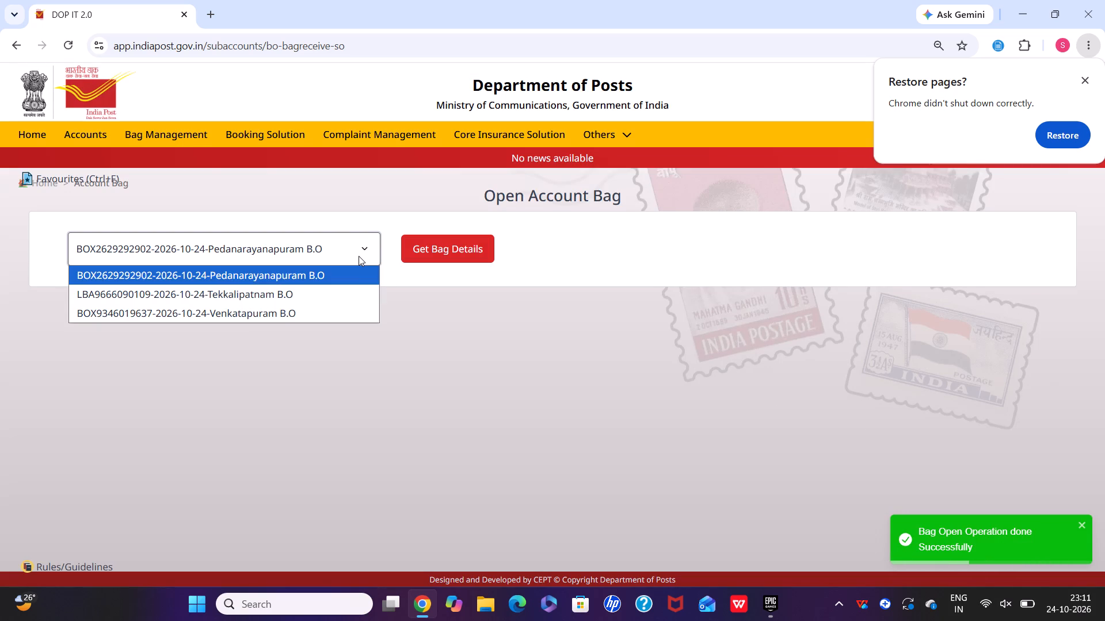
left_click(342, 299)
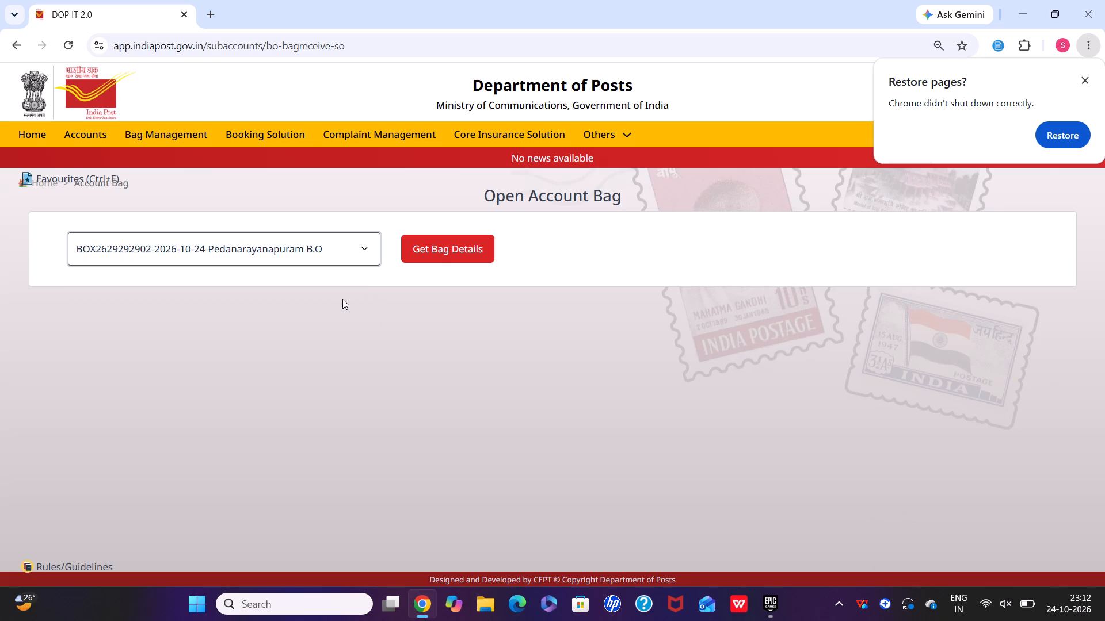
left_click(436, 248)
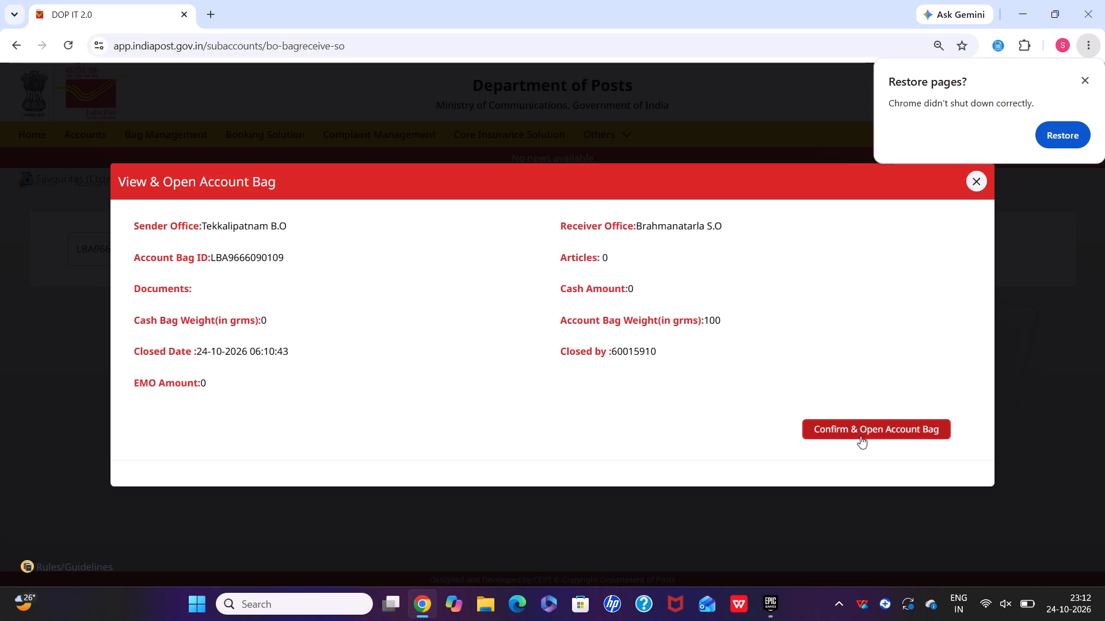
left_click(861, 423)
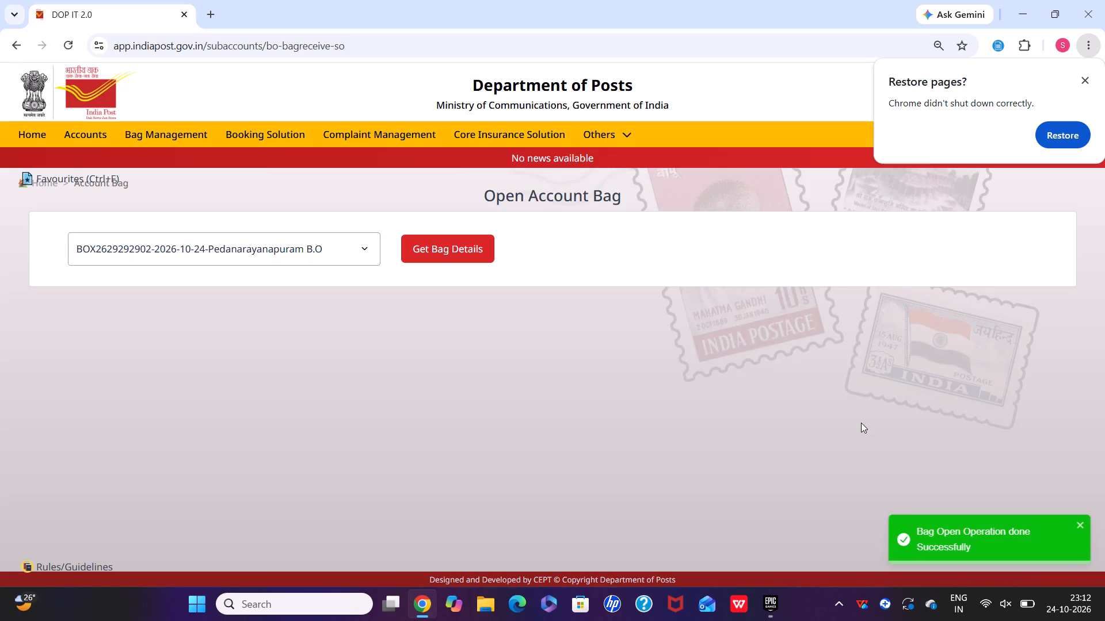
left_click(306, 248)
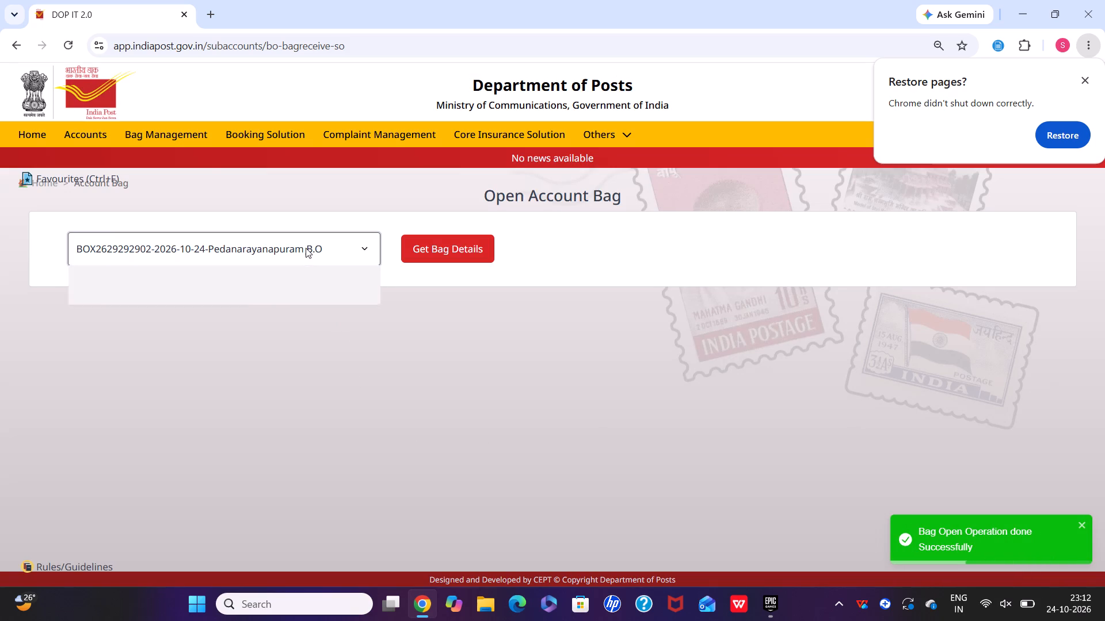
left_click(300, 288)
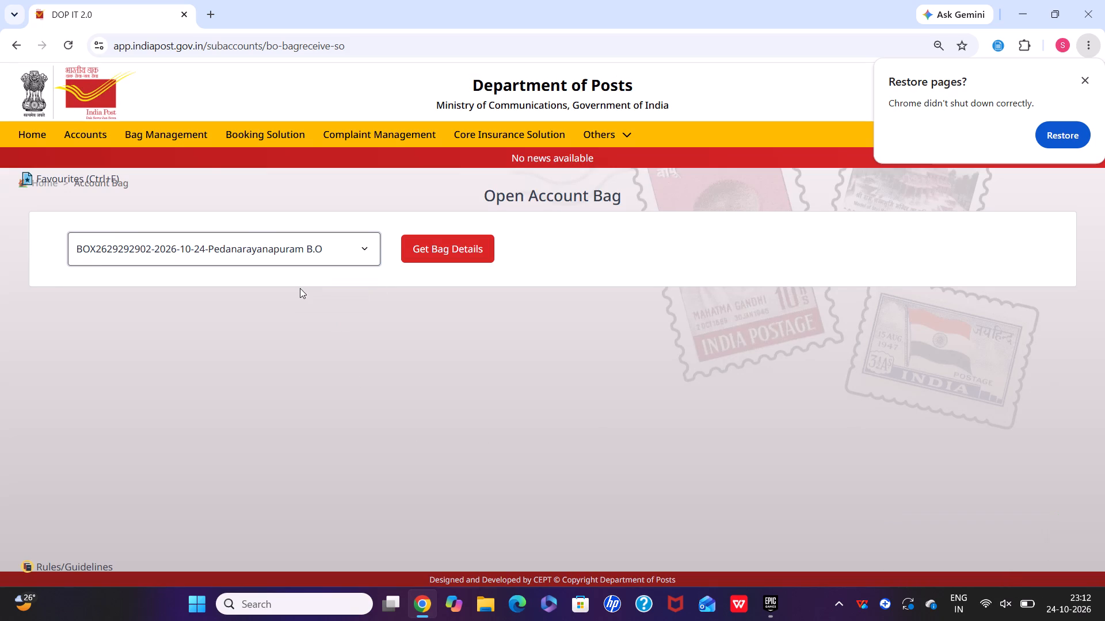
left_click(425, 240)
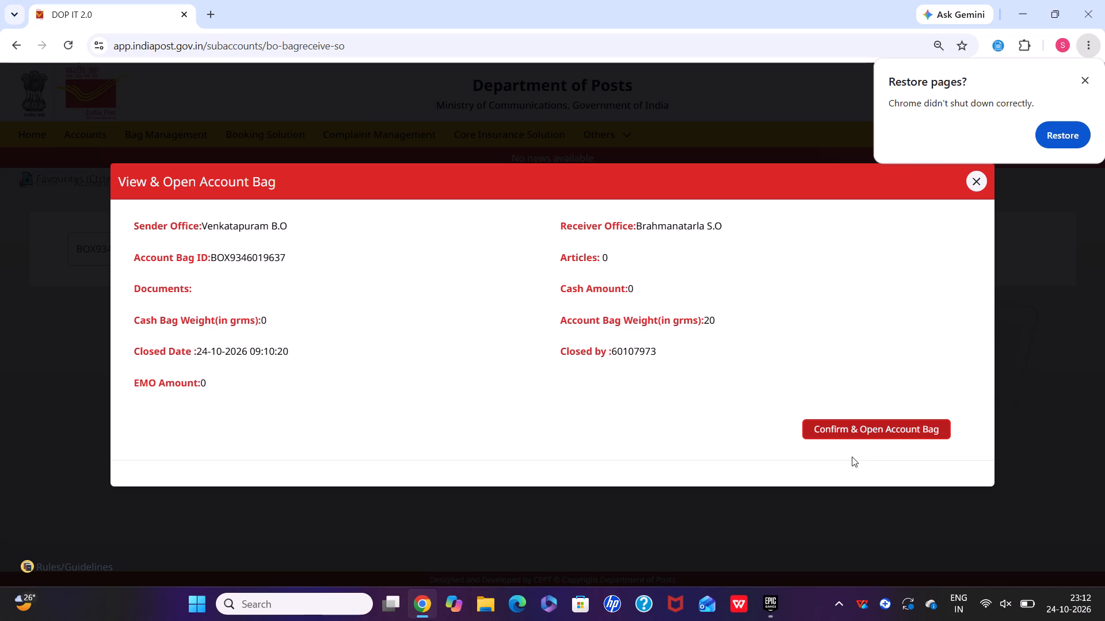
left_click(853, 421)
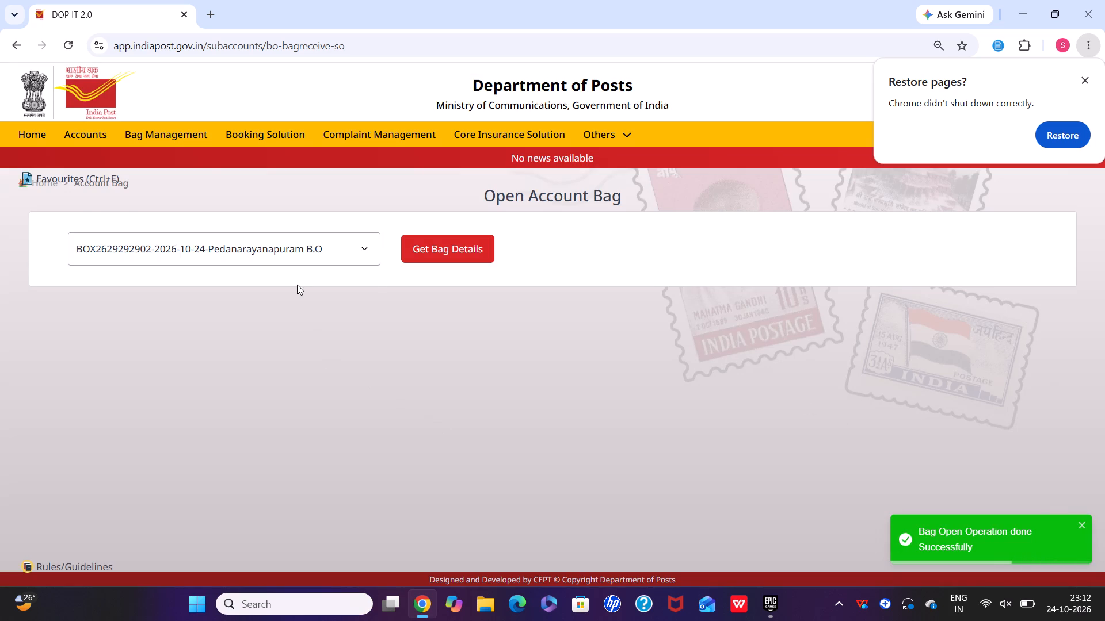
left_click(295, 255)
left_click(292, 285)
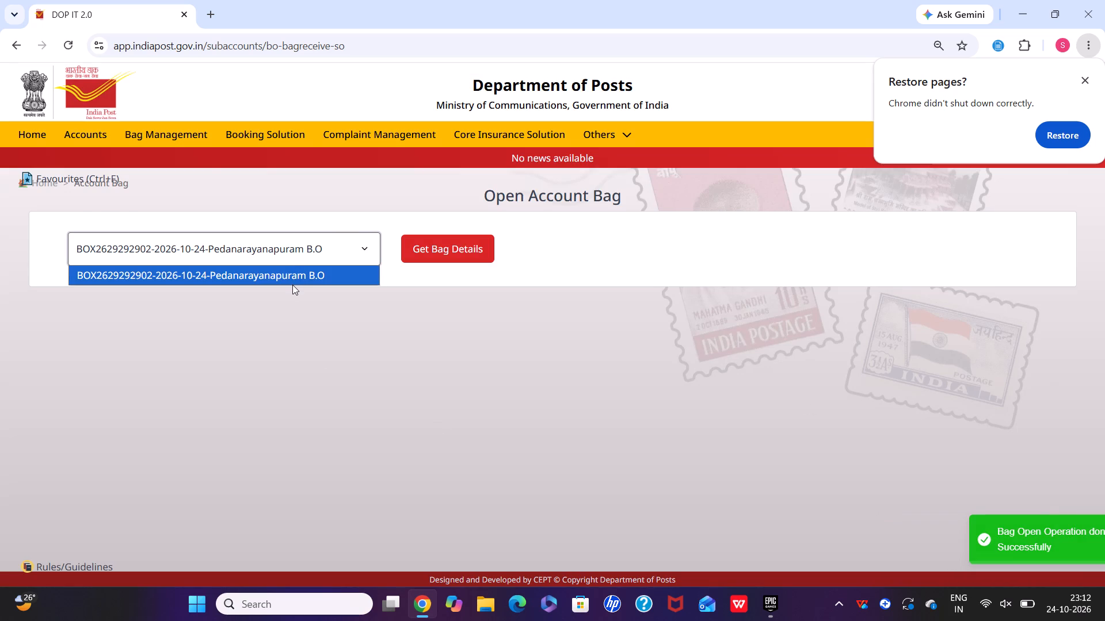
left_click(354, 272)
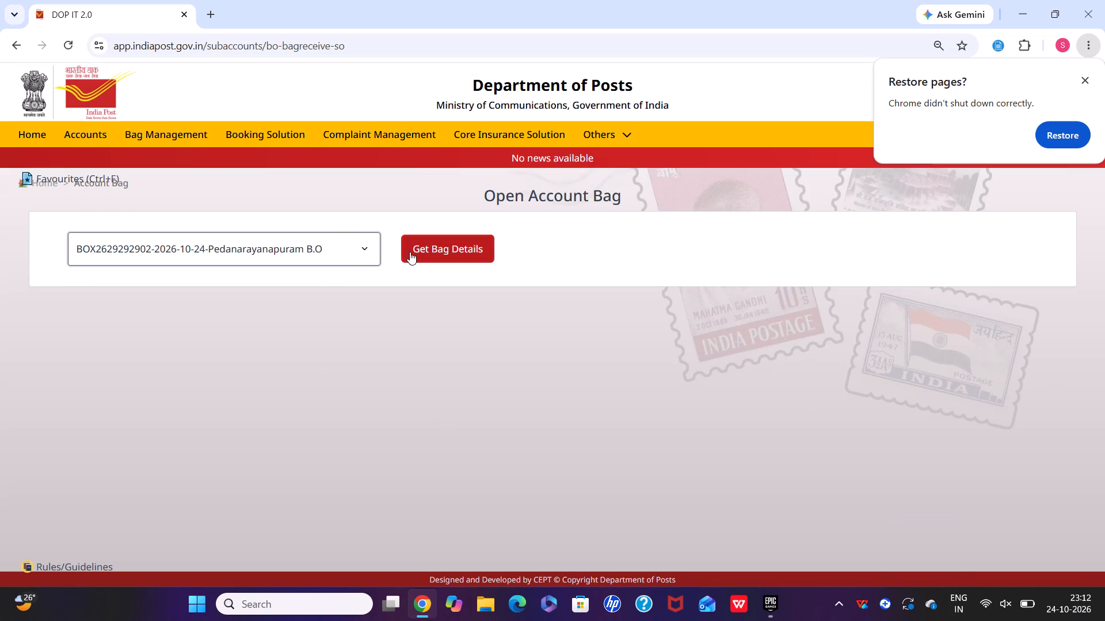
left_click(410, 251)
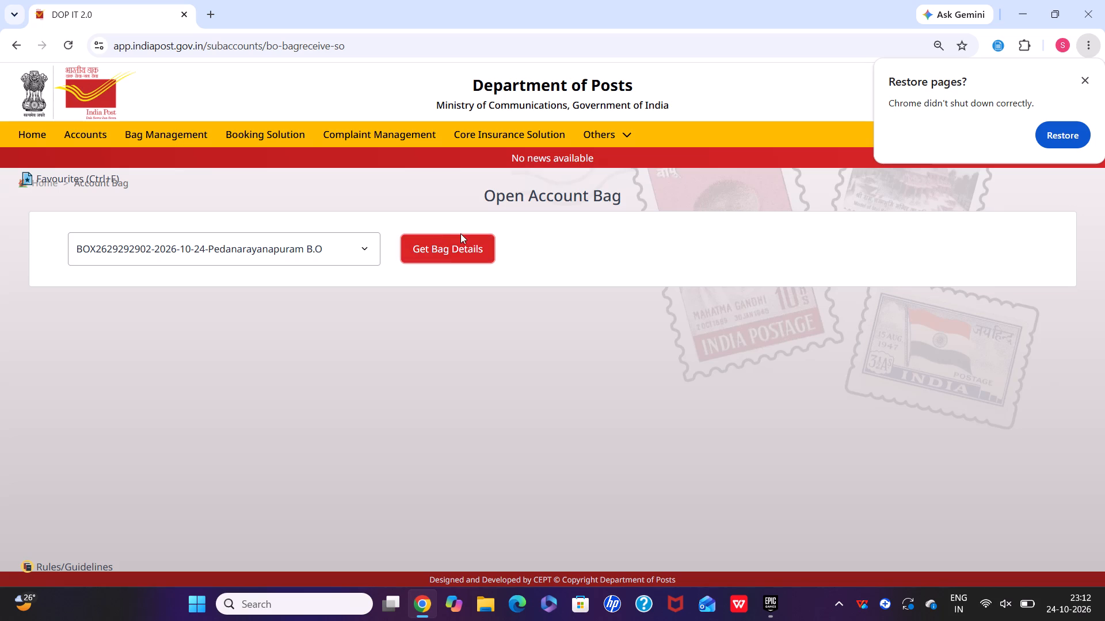
left_click(448, 247)
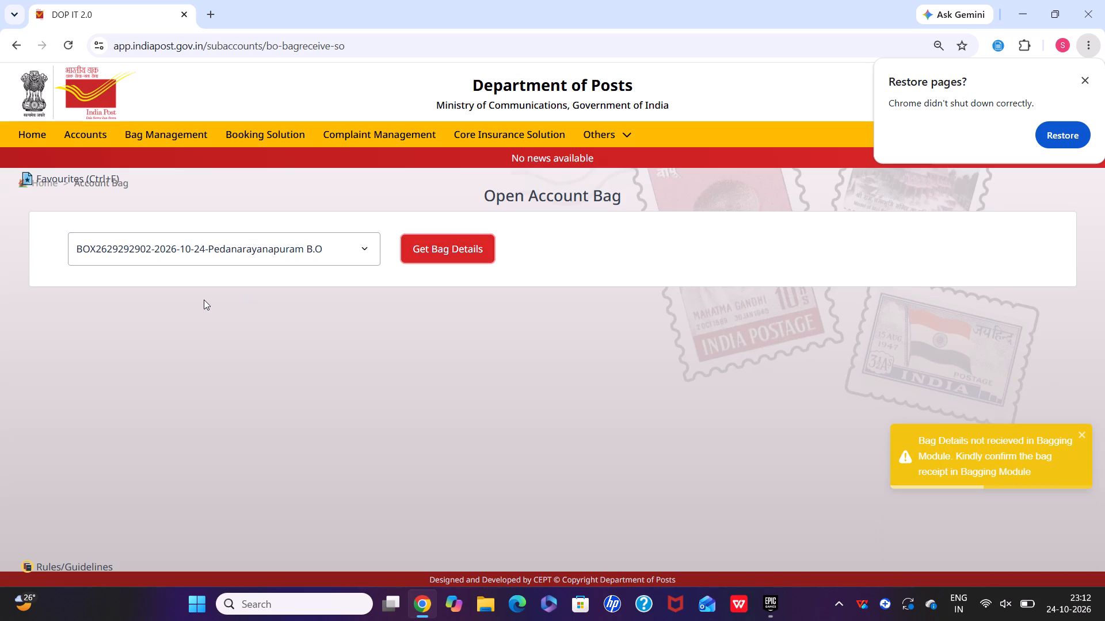
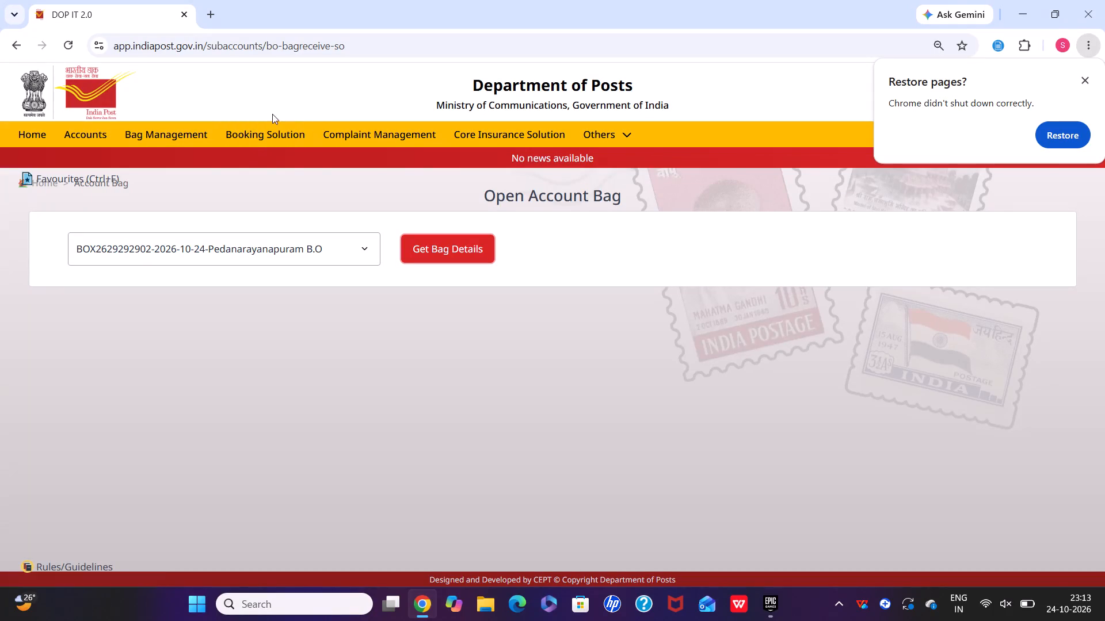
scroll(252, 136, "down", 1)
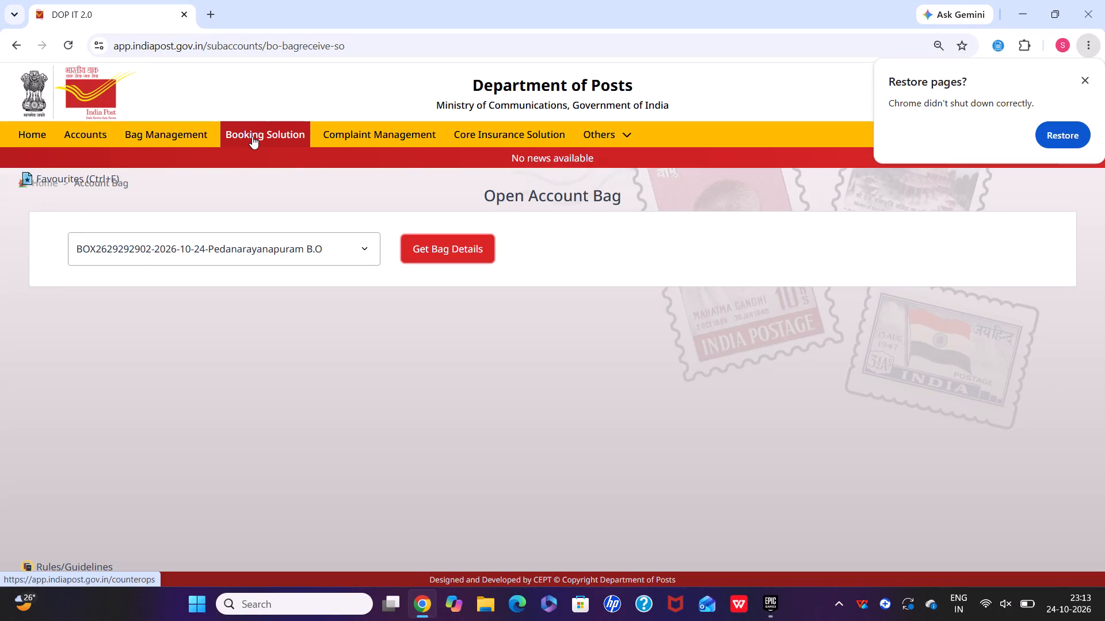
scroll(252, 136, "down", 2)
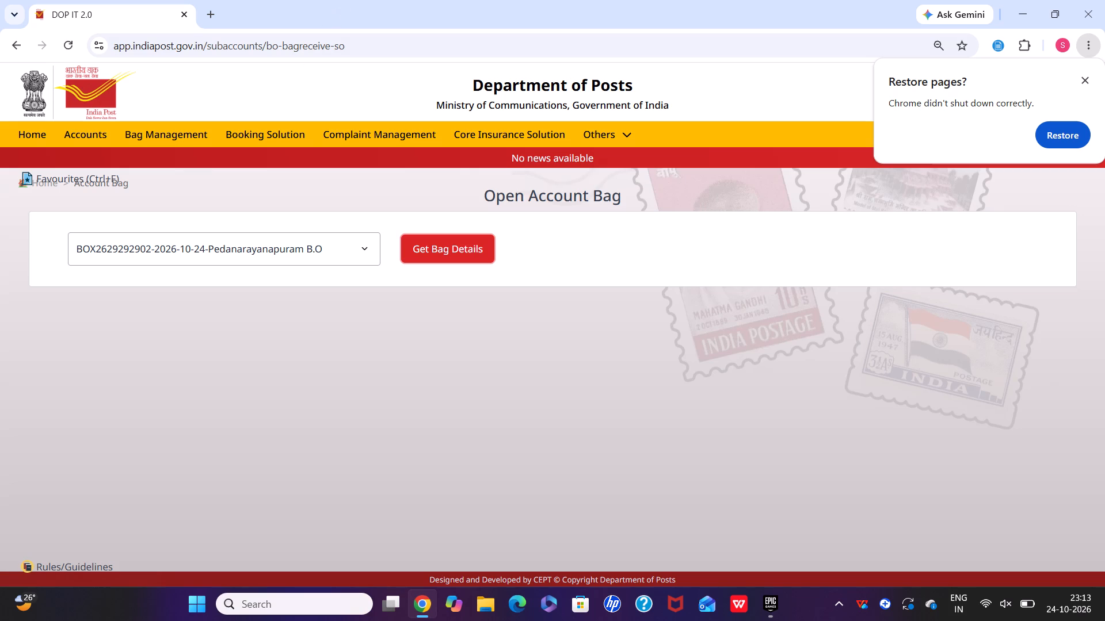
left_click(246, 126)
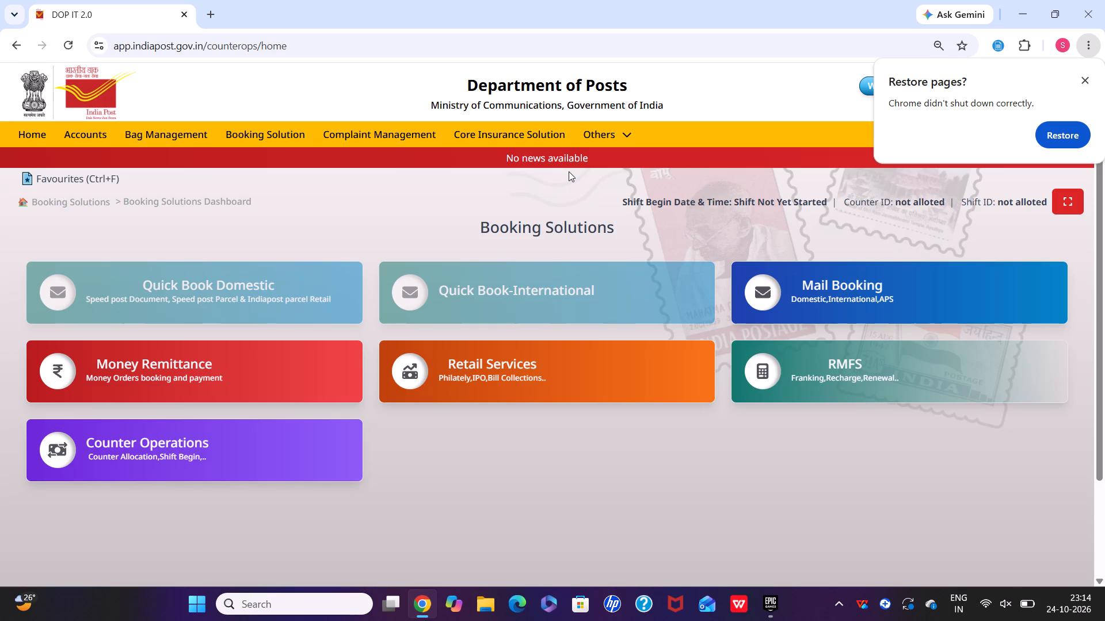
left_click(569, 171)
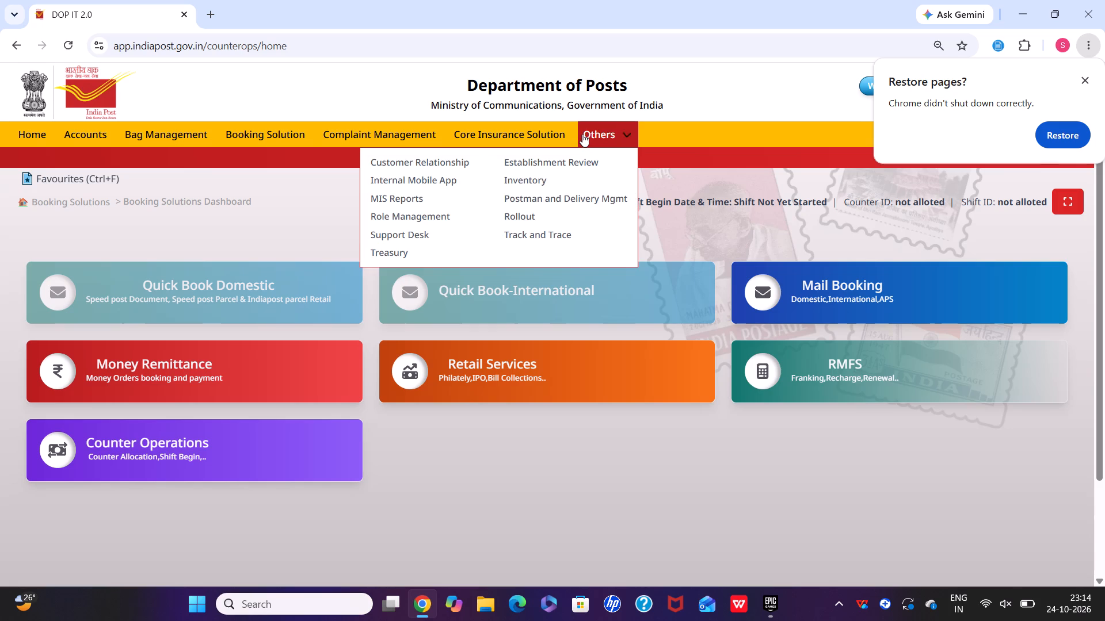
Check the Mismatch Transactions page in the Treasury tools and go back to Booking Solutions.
left_click(407, 250)
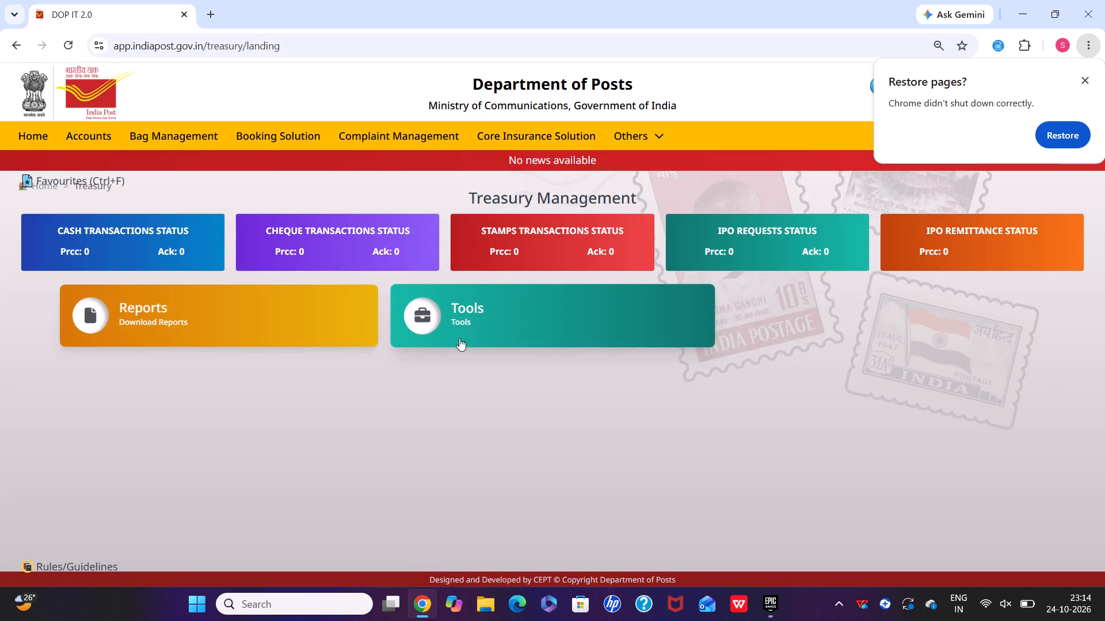
left_click(462, 332)
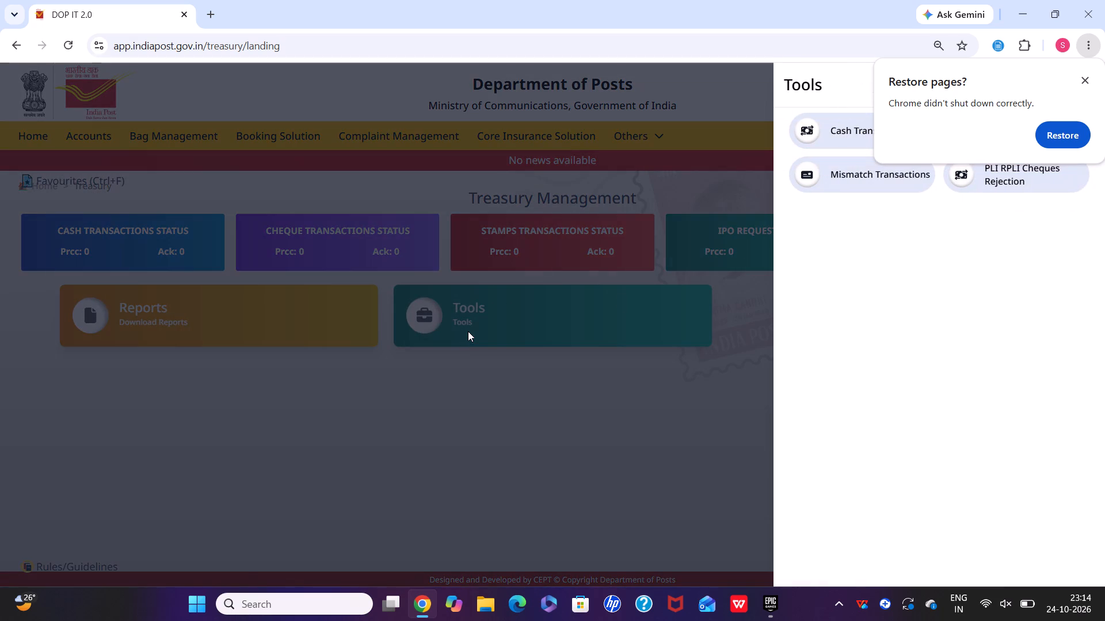
left_click(1083, 78)
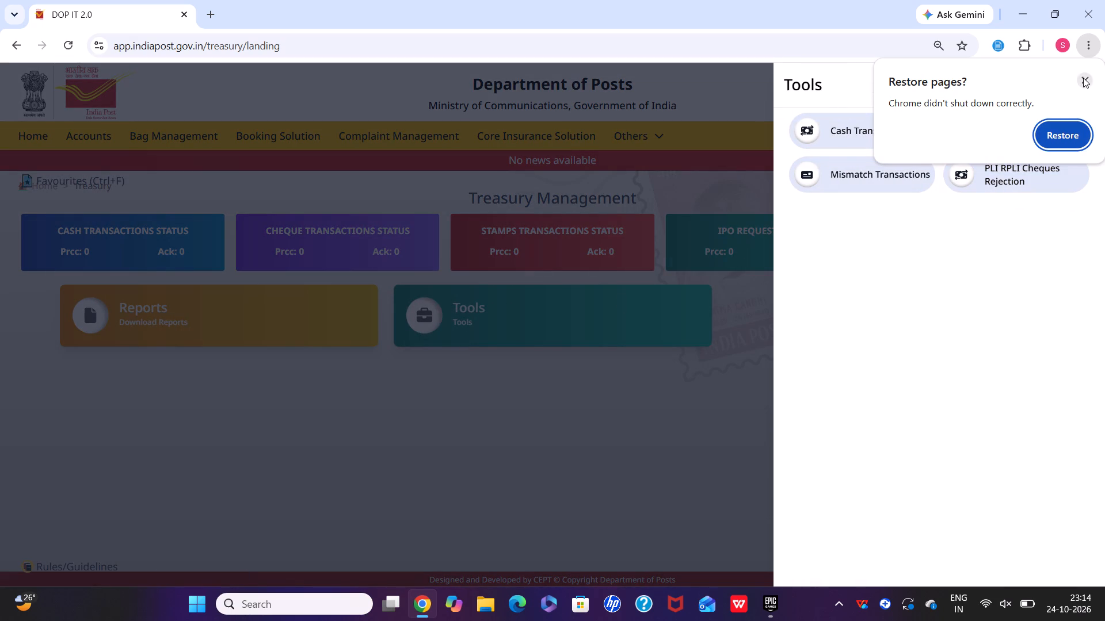
left_click(576, 399)
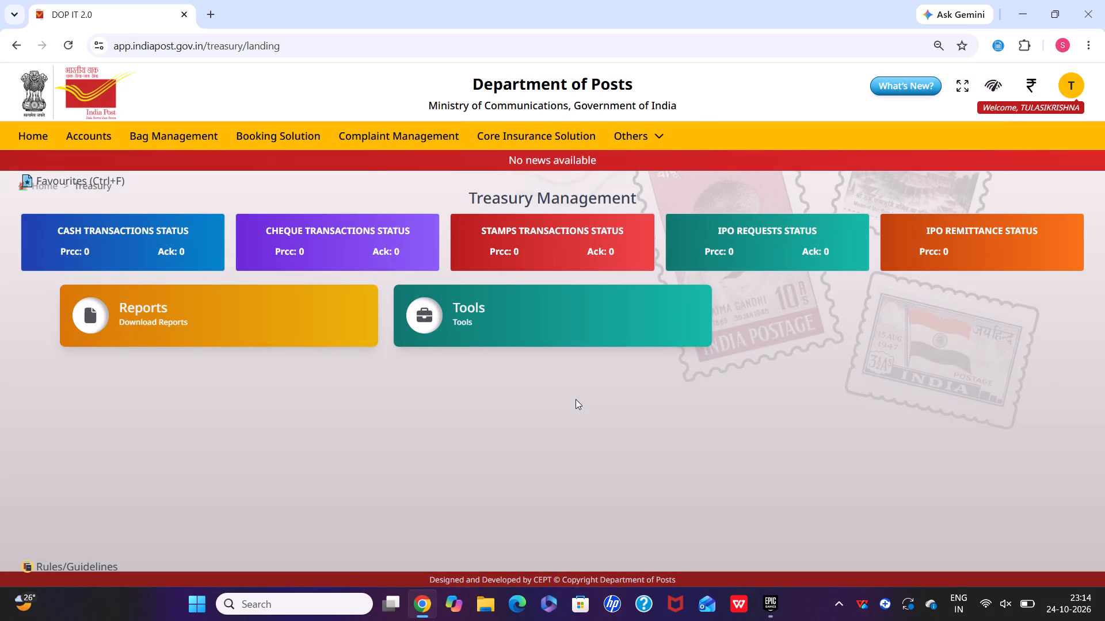
left_click(567, 330)
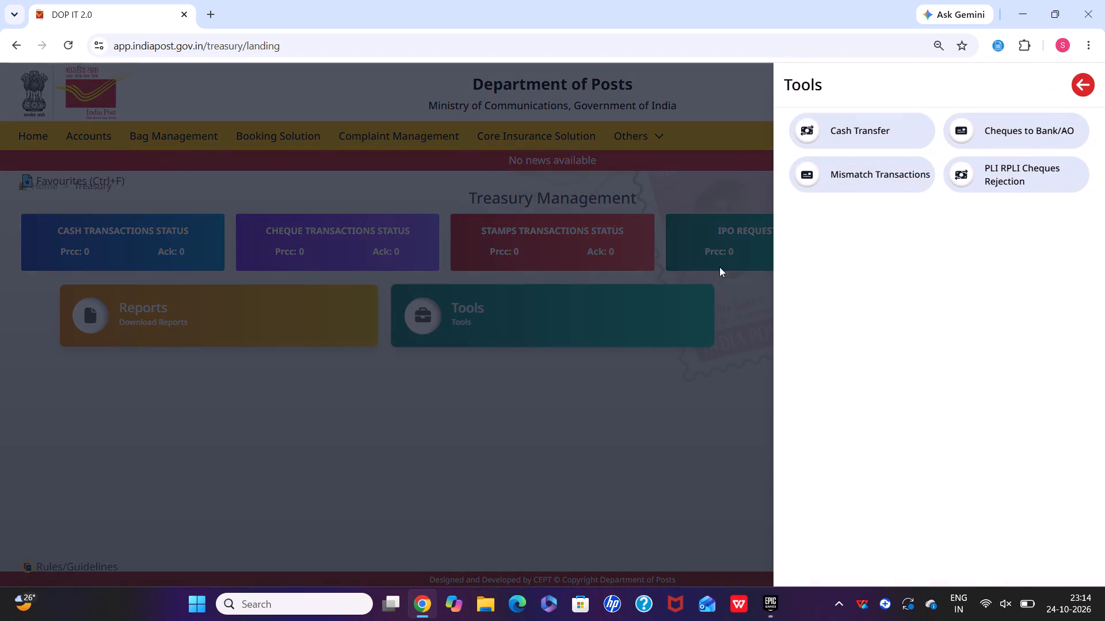
left_click(852, 166)
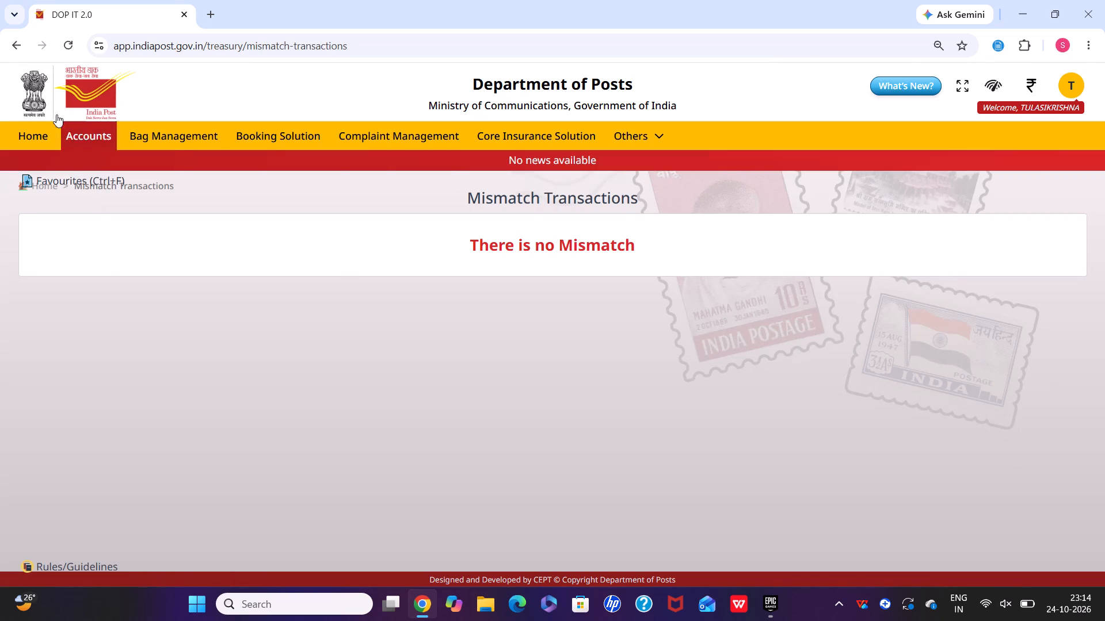
double_click(14, 47)
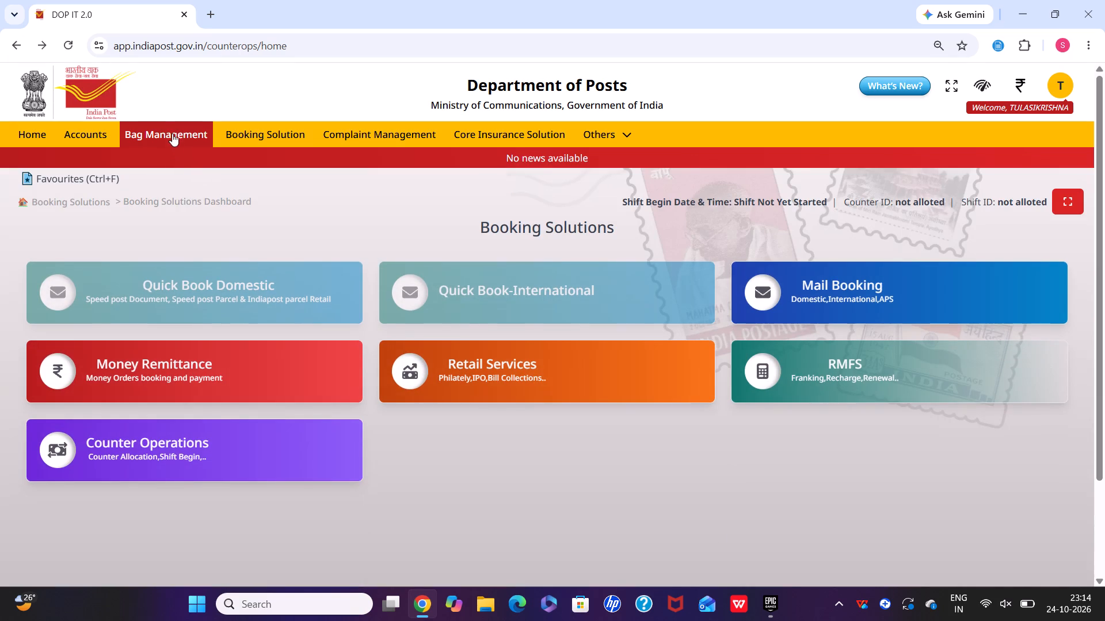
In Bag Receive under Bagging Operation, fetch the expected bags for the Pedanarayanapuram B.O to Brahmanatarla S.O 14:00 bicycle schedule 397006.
left_click(172, 132)
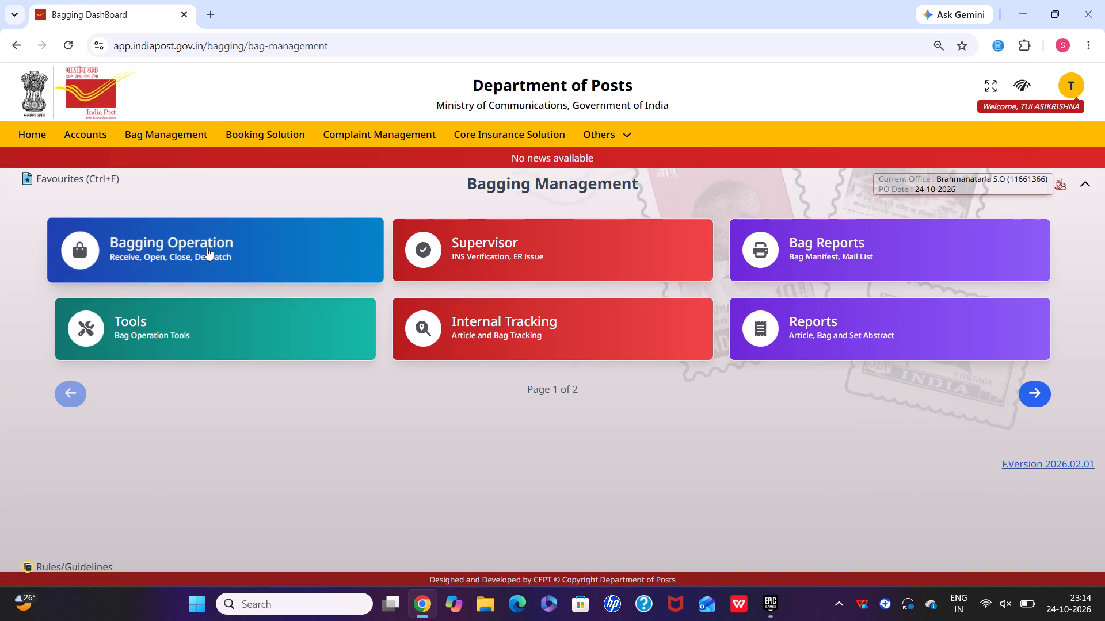
left_click(207, 248)
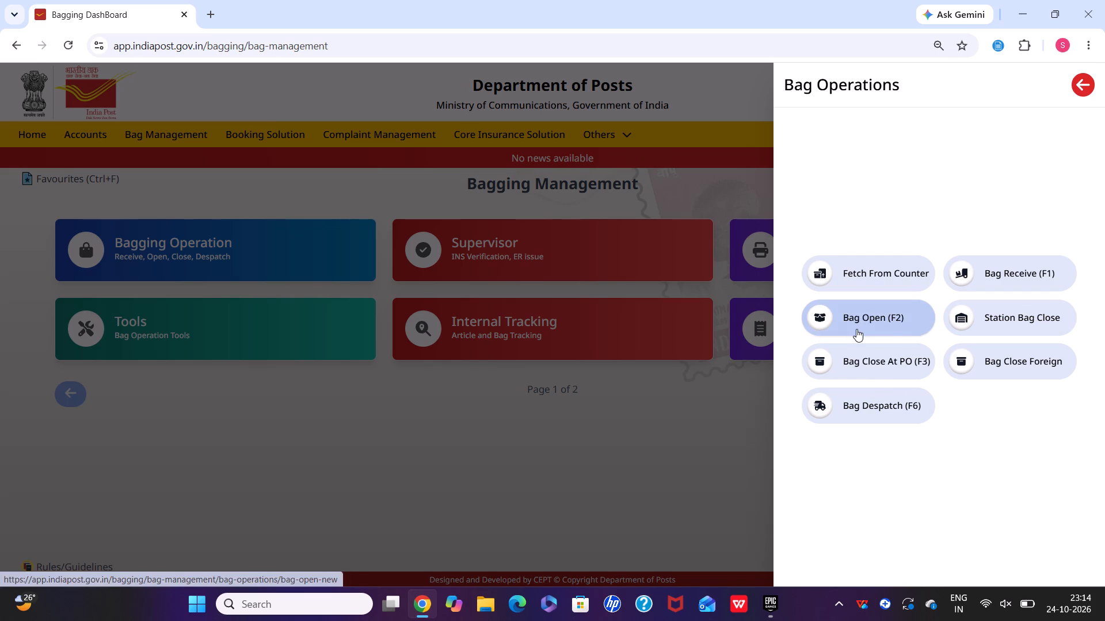
left_click(1011, 286)
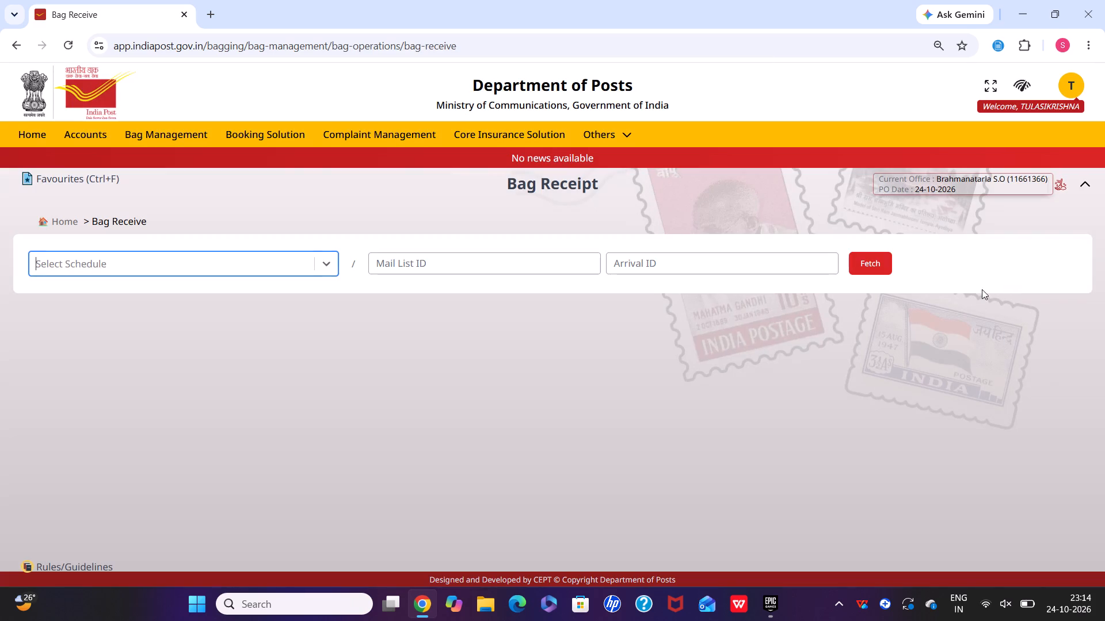
left_click(326, 258)
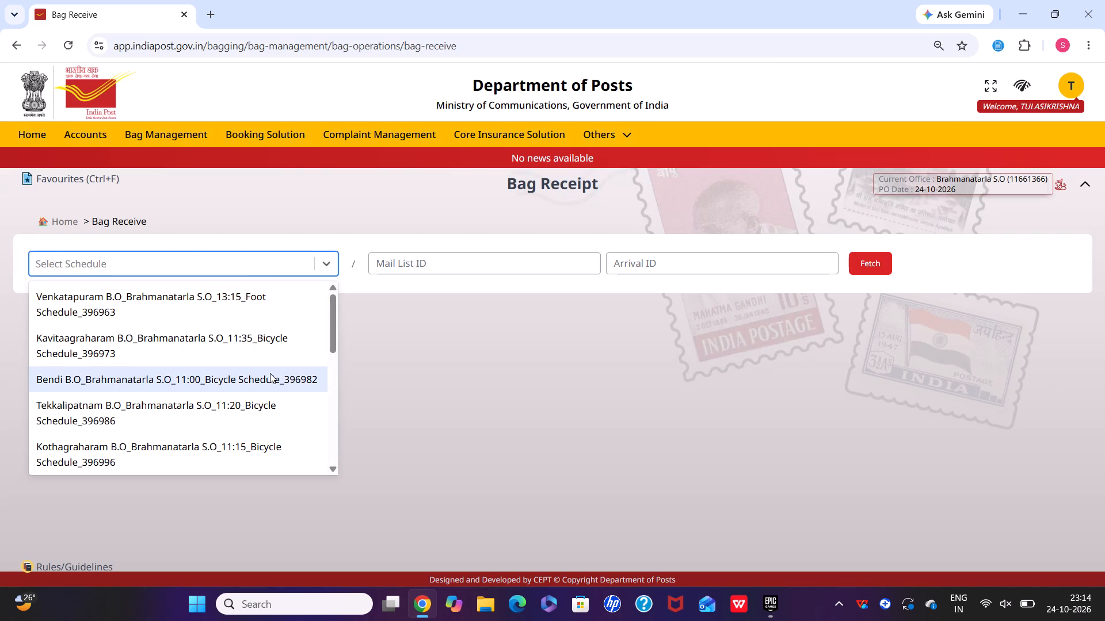
left_click(270, 373)
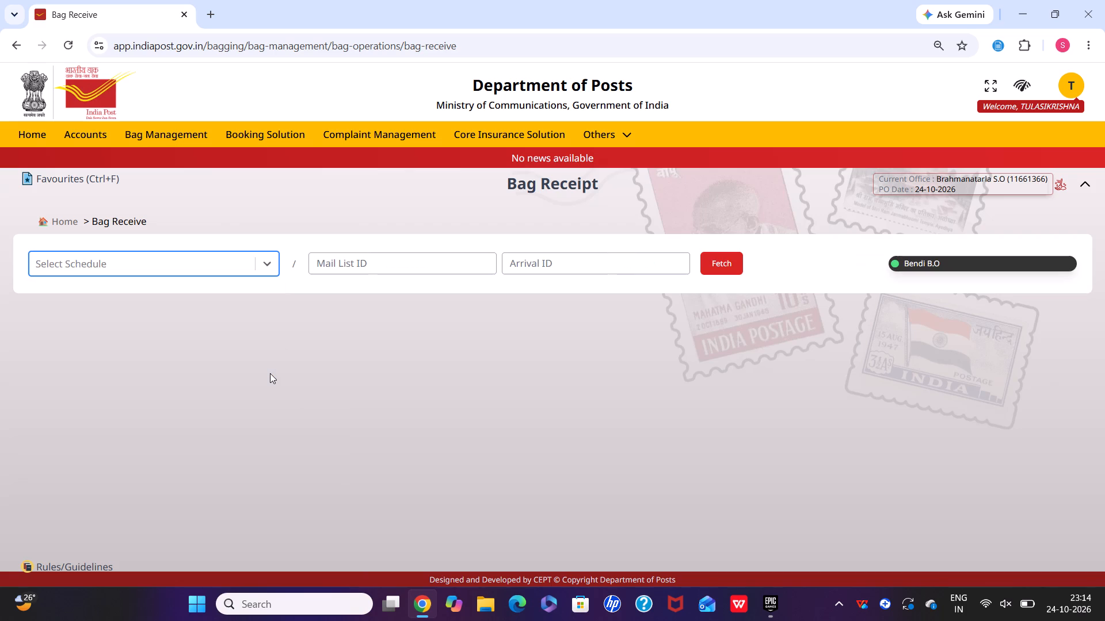
left_click(233, 251)
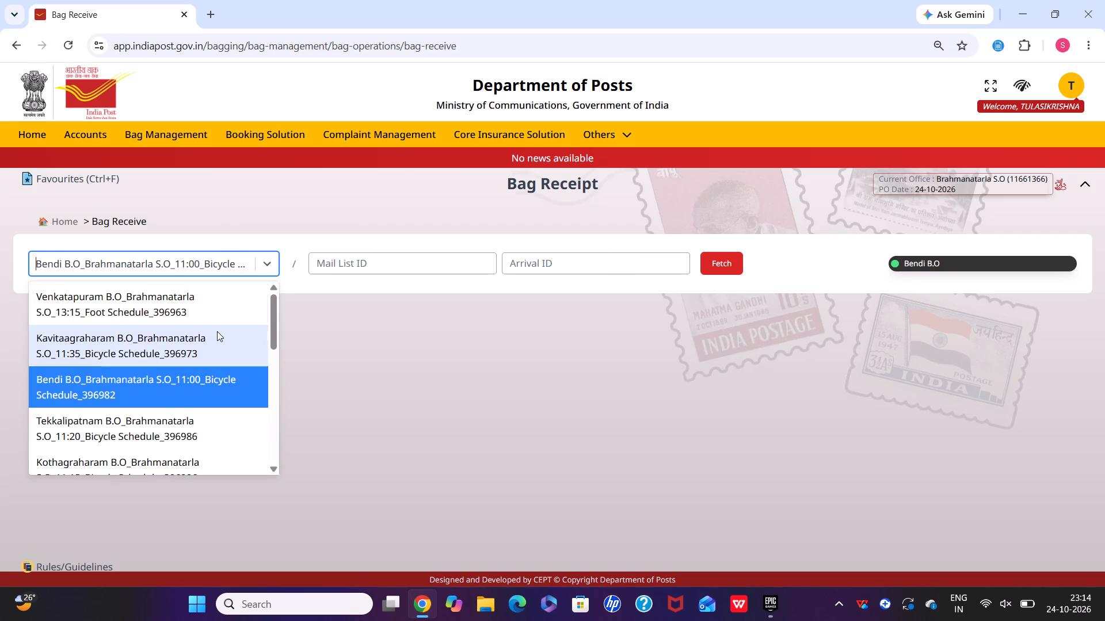
scroll(217, 331, "down", 3)
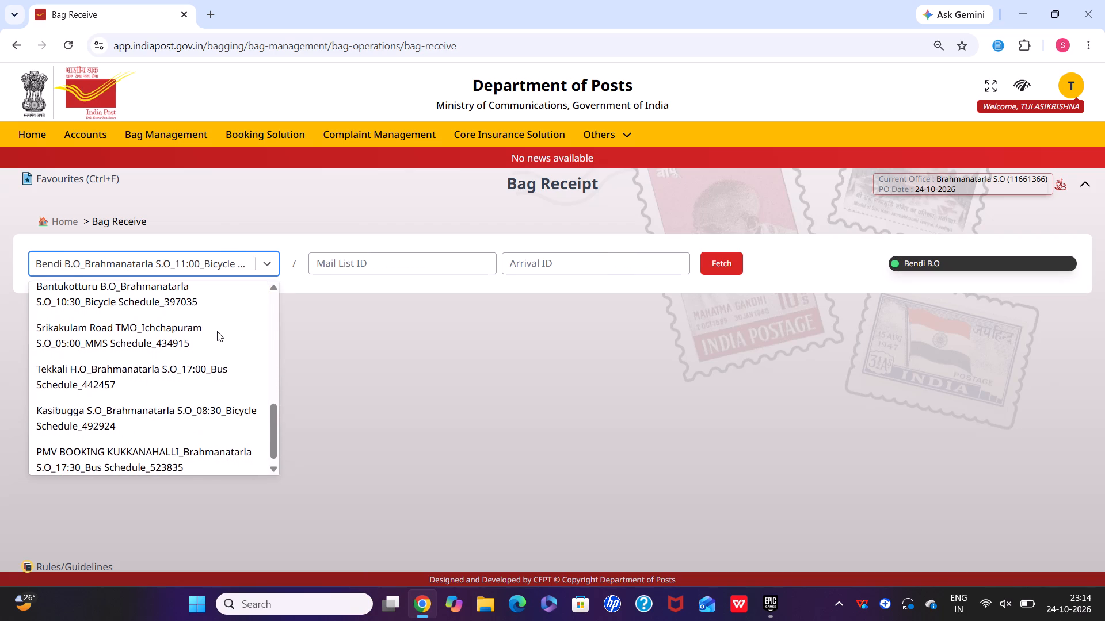
scroll(217, 331, "up", 2)
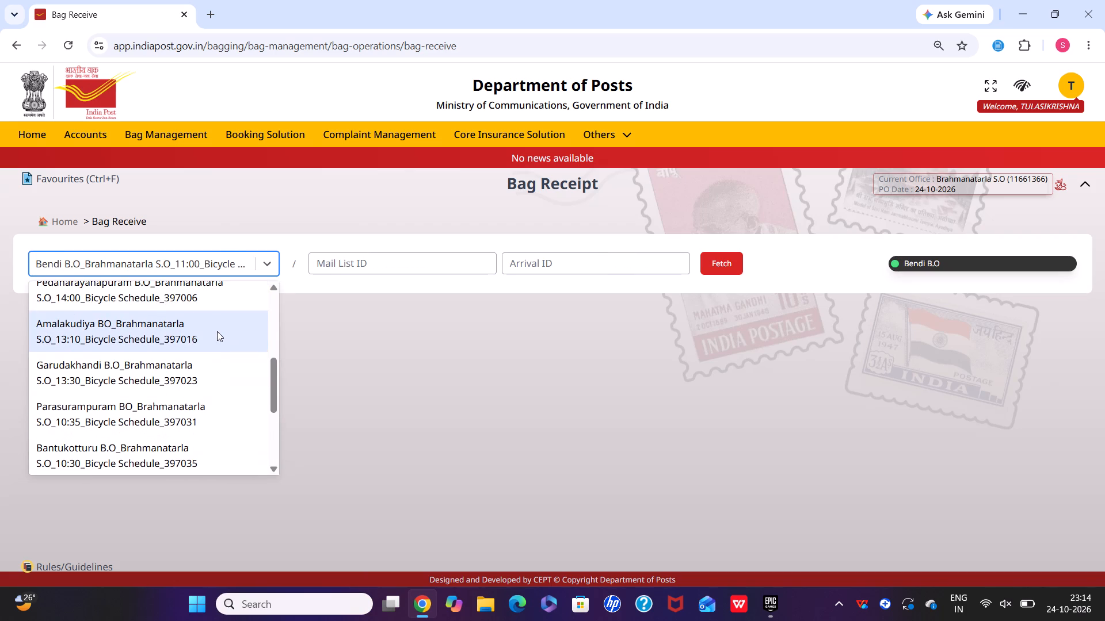
scroll(217, 331, "up", 1)
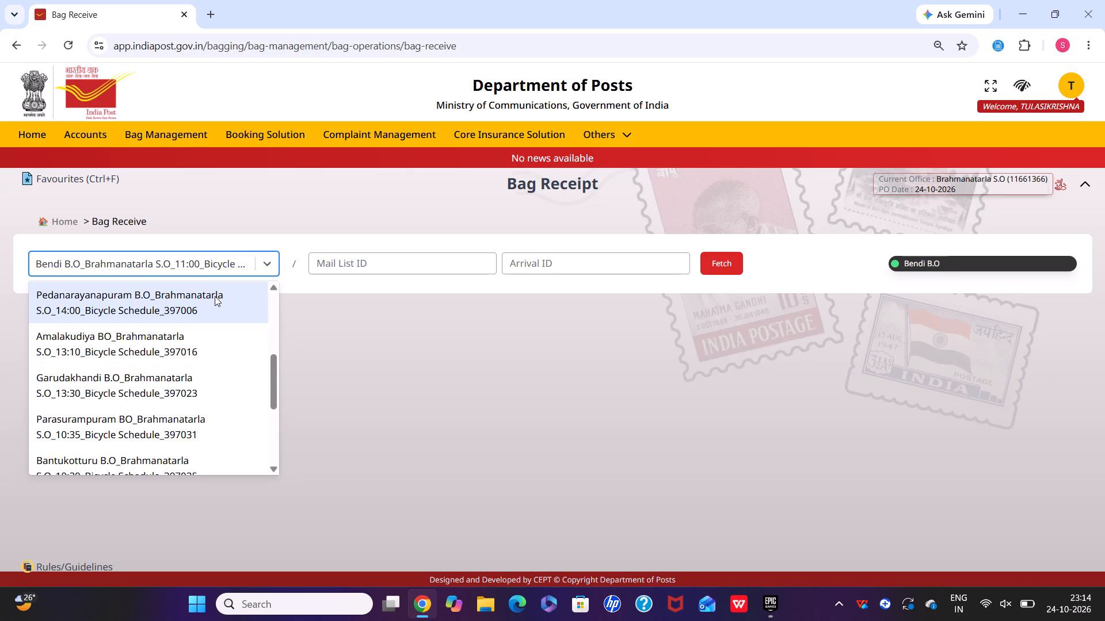
left_click(215, 296)
left_click(719, 266)
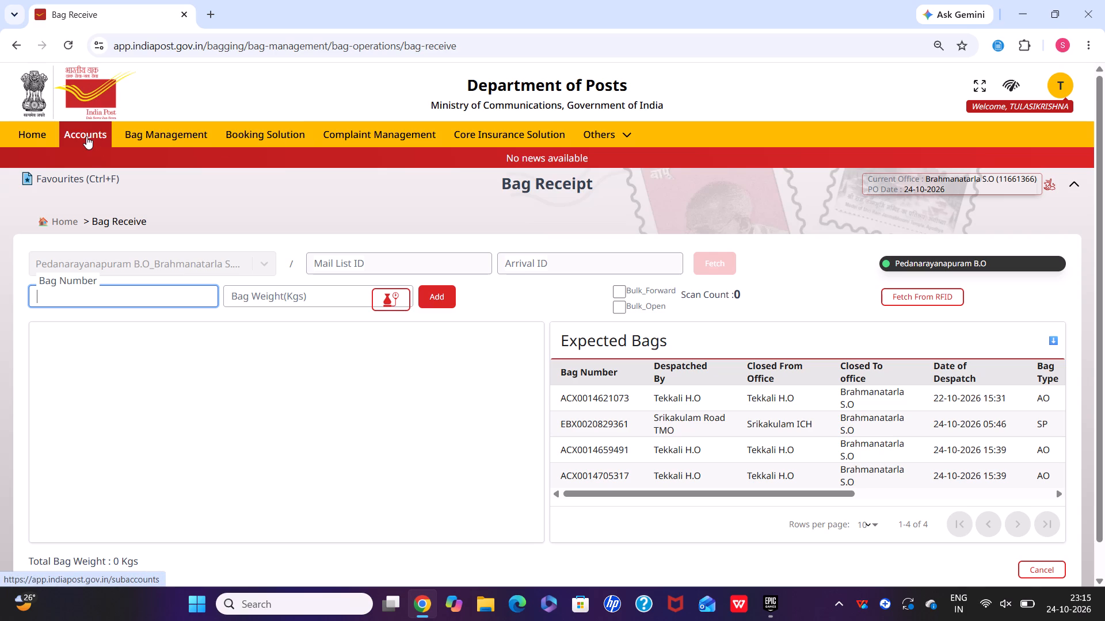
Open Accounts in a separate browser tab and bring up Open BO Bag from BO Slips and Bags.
left_click_drag(86, 136, 295, 2)
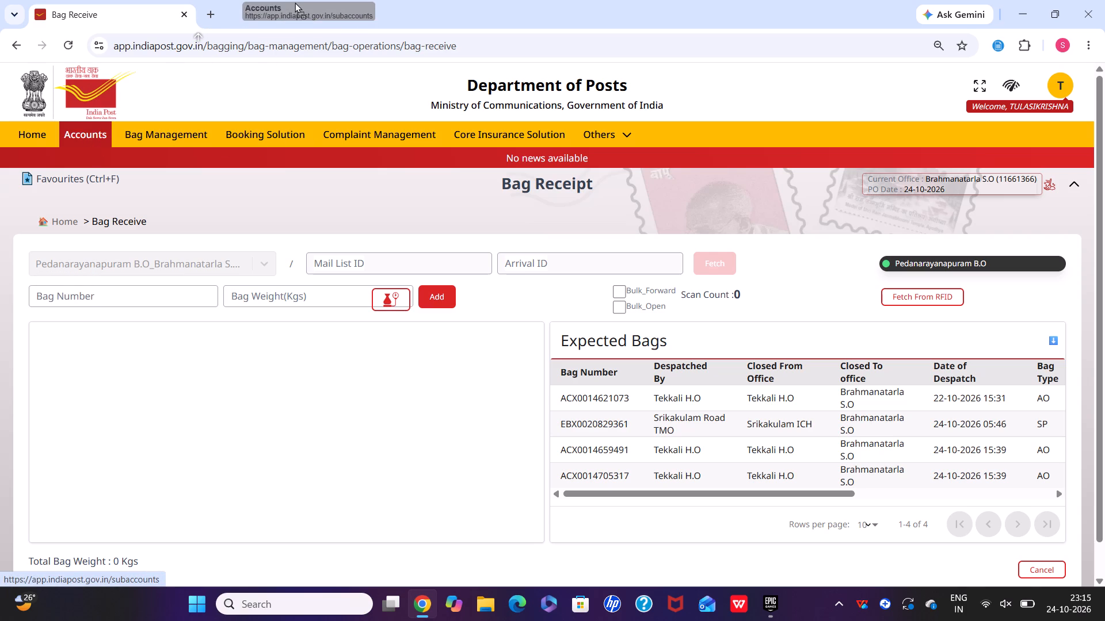
left_click_drag(295, 2, 291, 2)
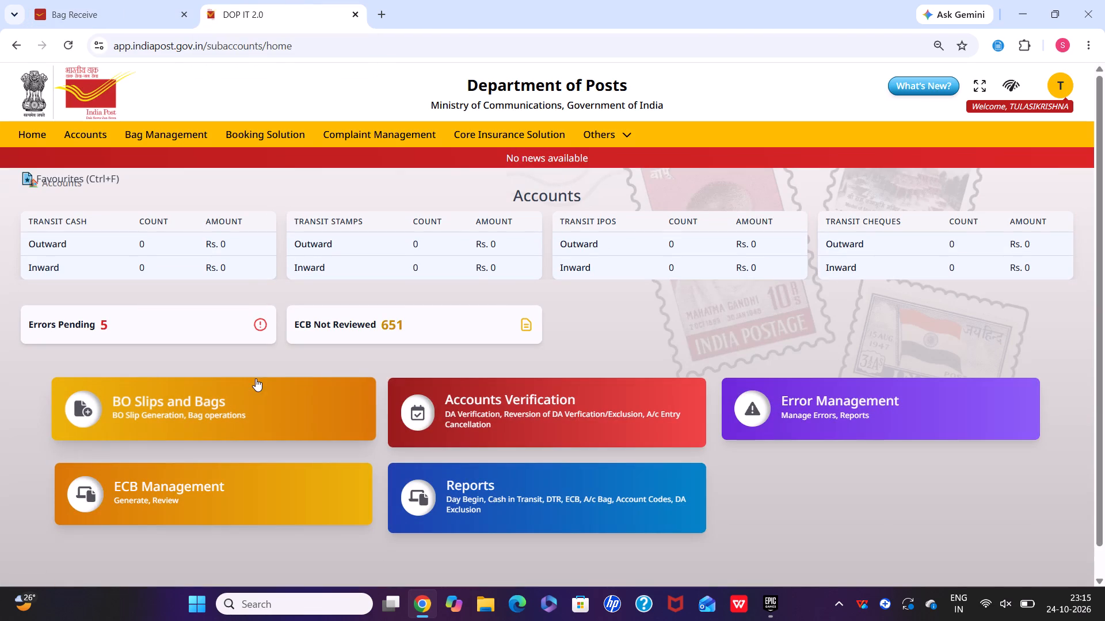
left_click(256, 402)
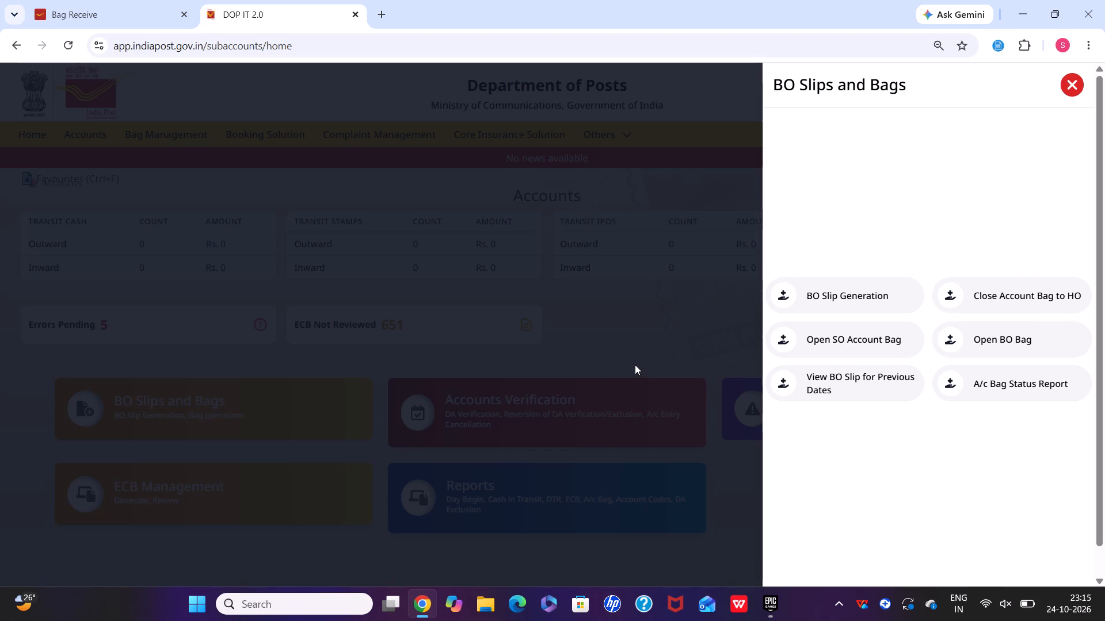
left_click(627, 343)
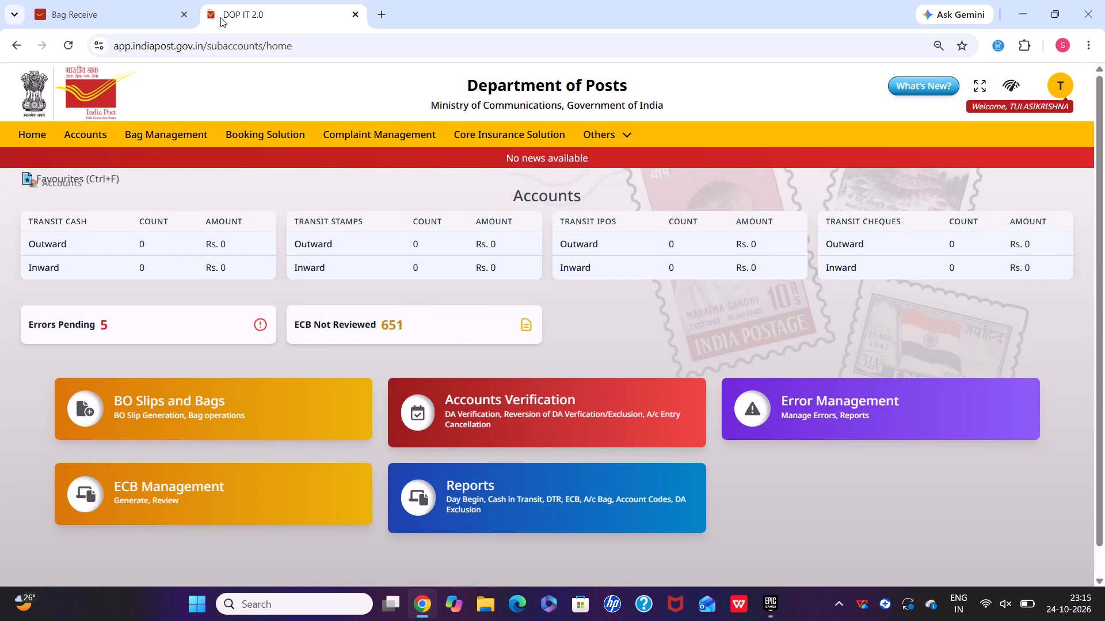
left_click(166, 10)
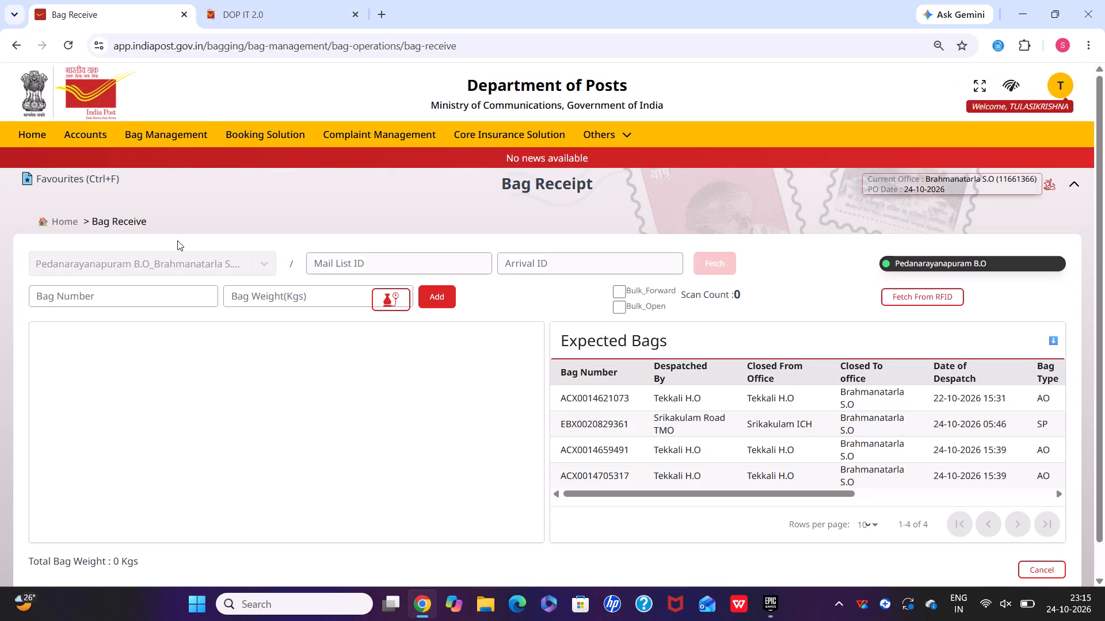
left_click(283, 6)
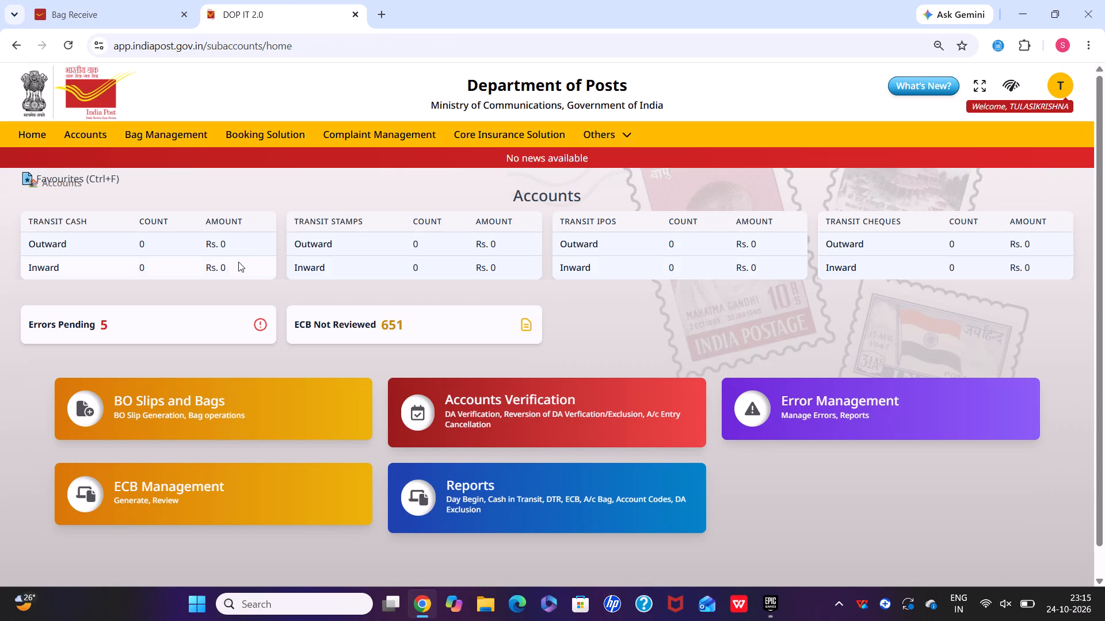
left_click(284, 423)
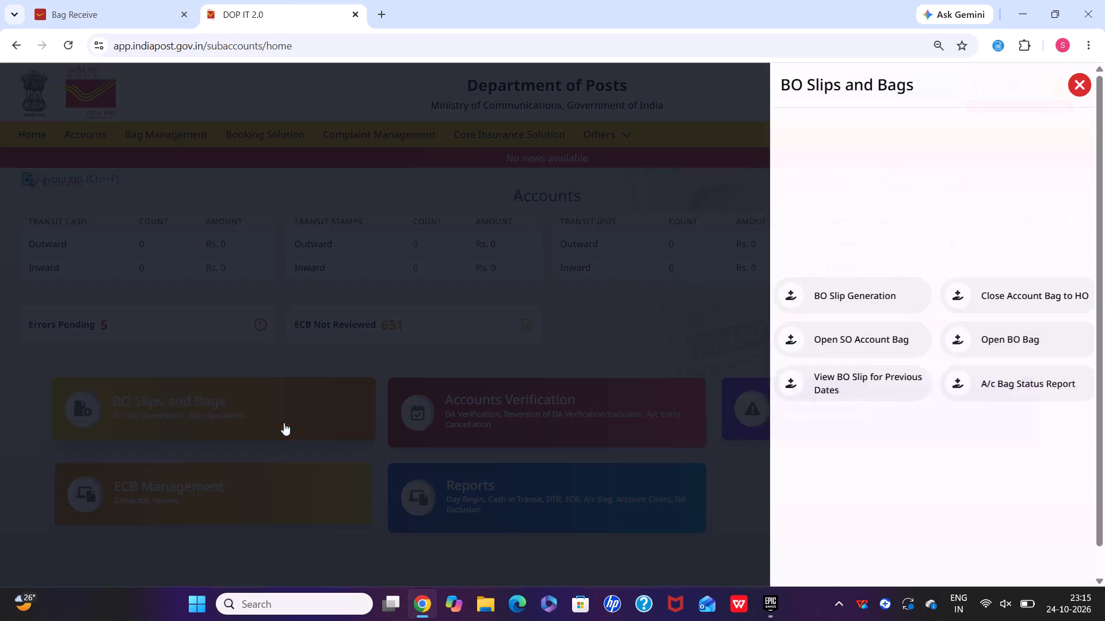
left_click(1016, 339)
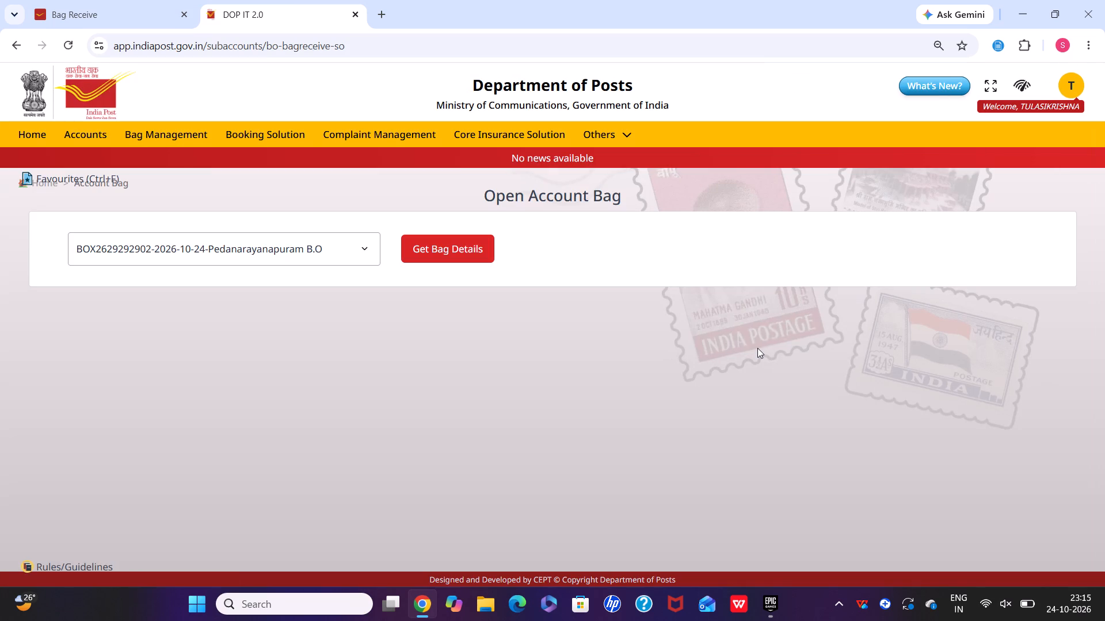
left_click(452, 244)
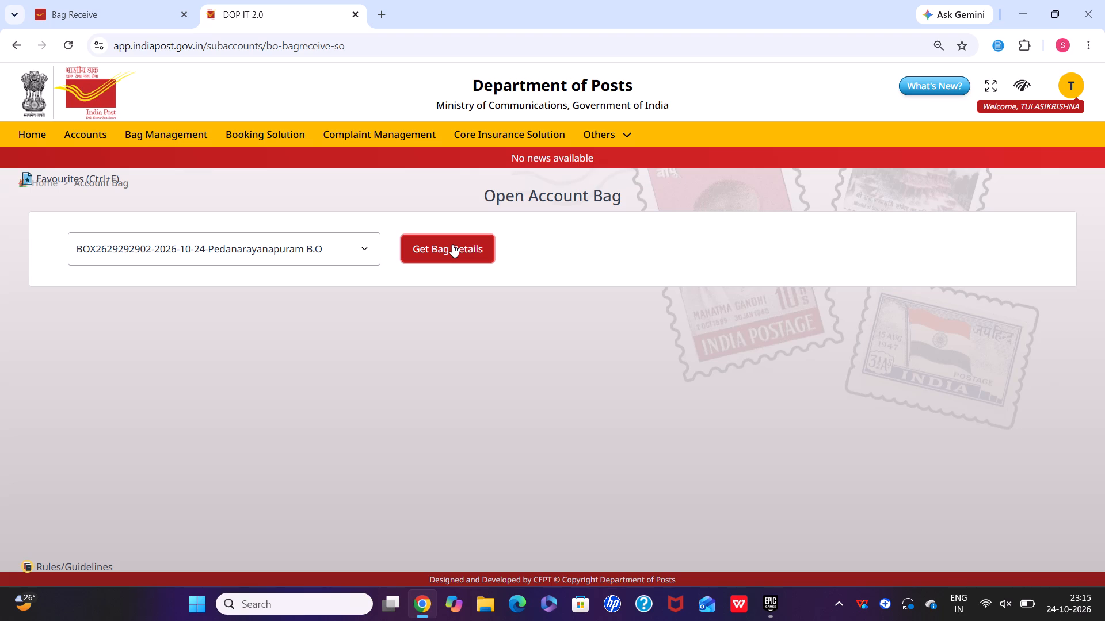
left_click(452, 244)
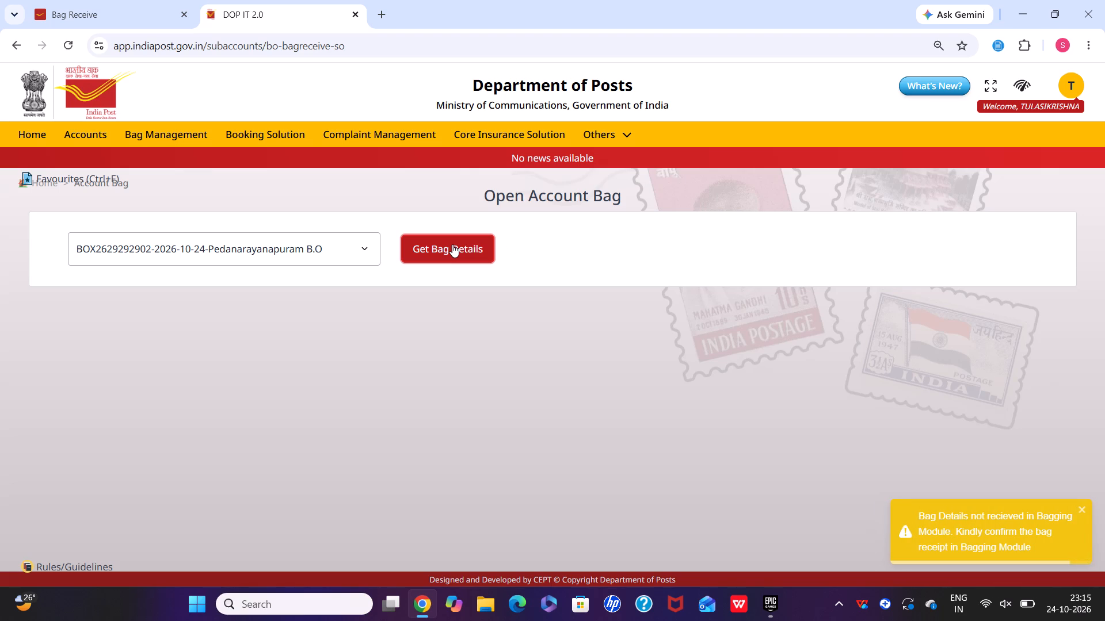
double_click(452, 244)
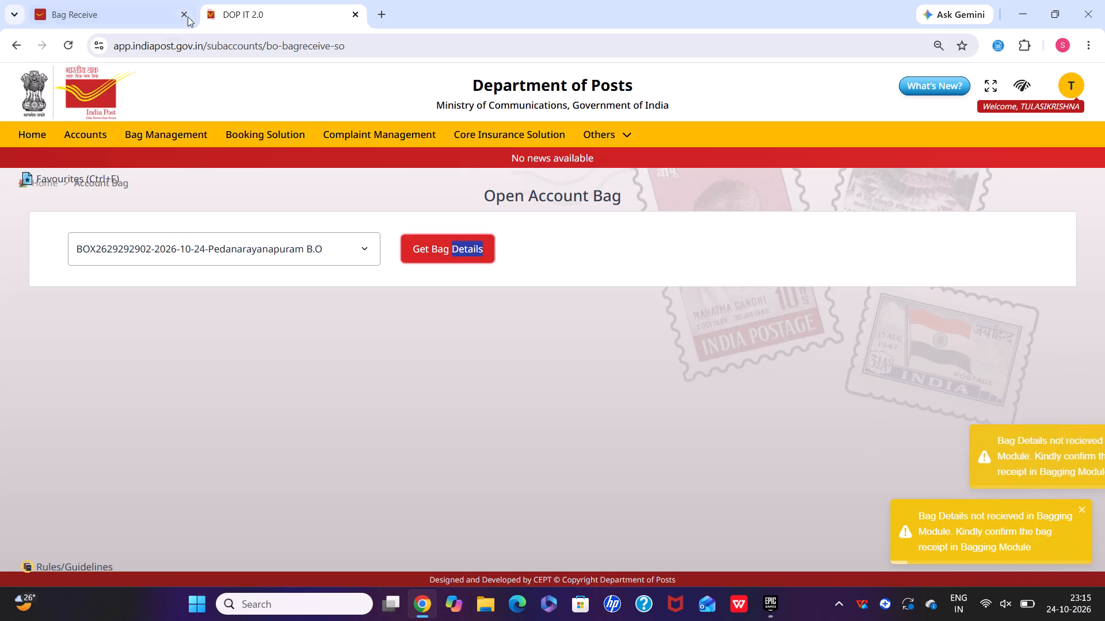
left_click(155, 14)
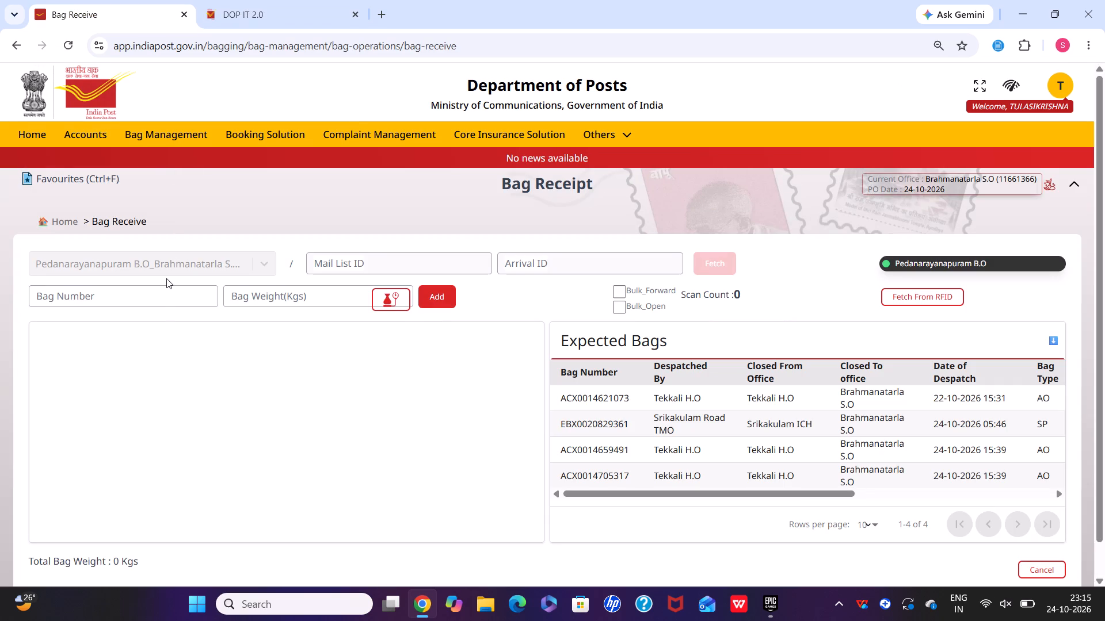
left_click(157, 301)
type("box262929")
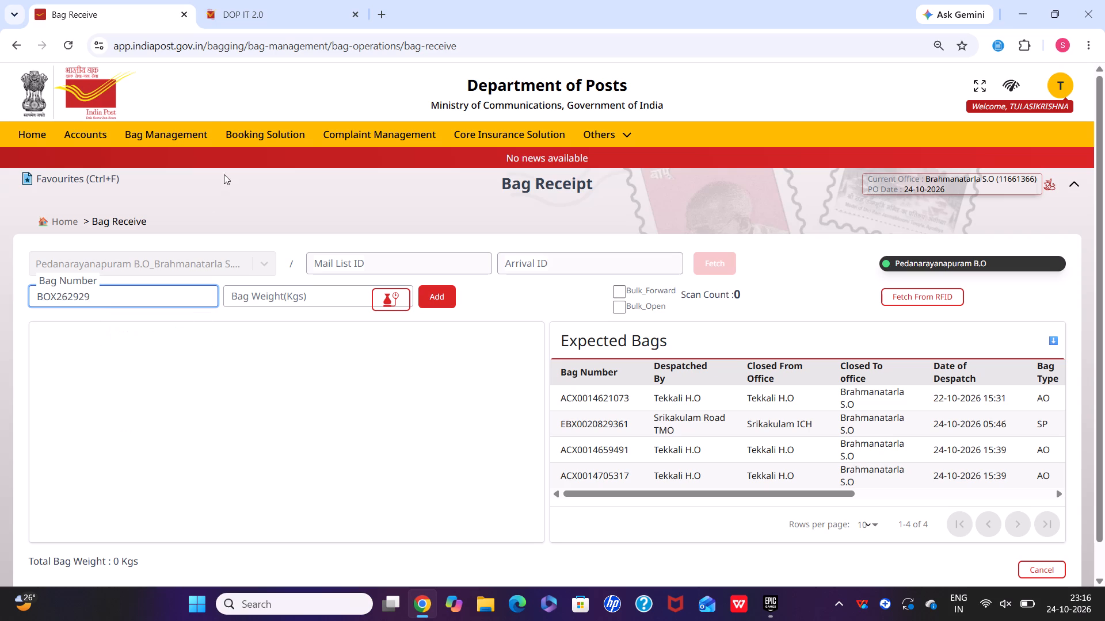
left_click(245, 12)
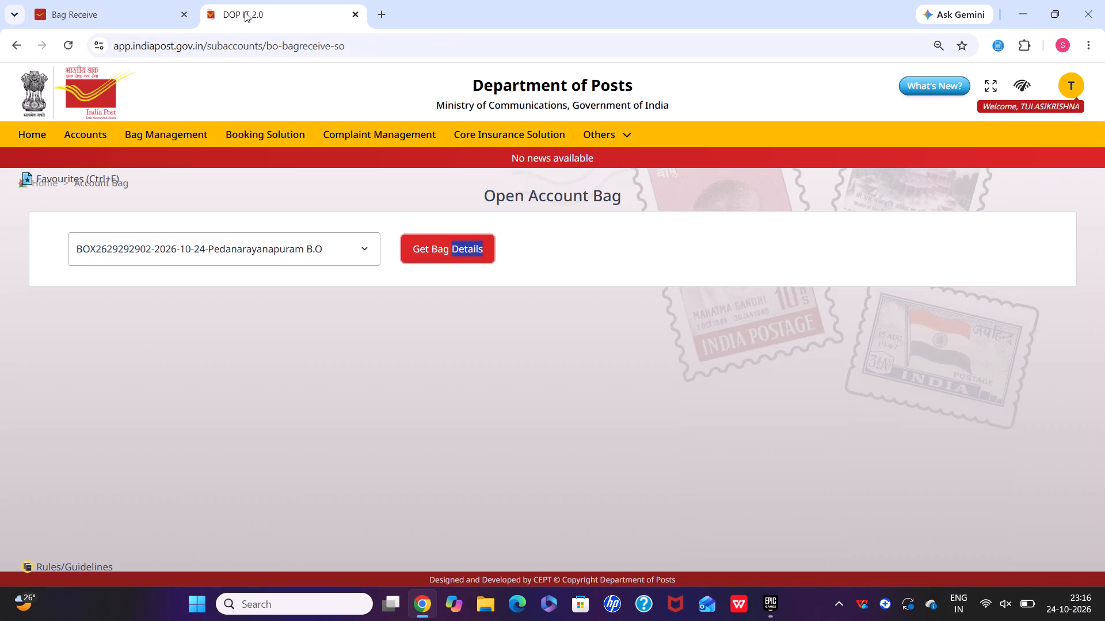
left_click(131, 14)
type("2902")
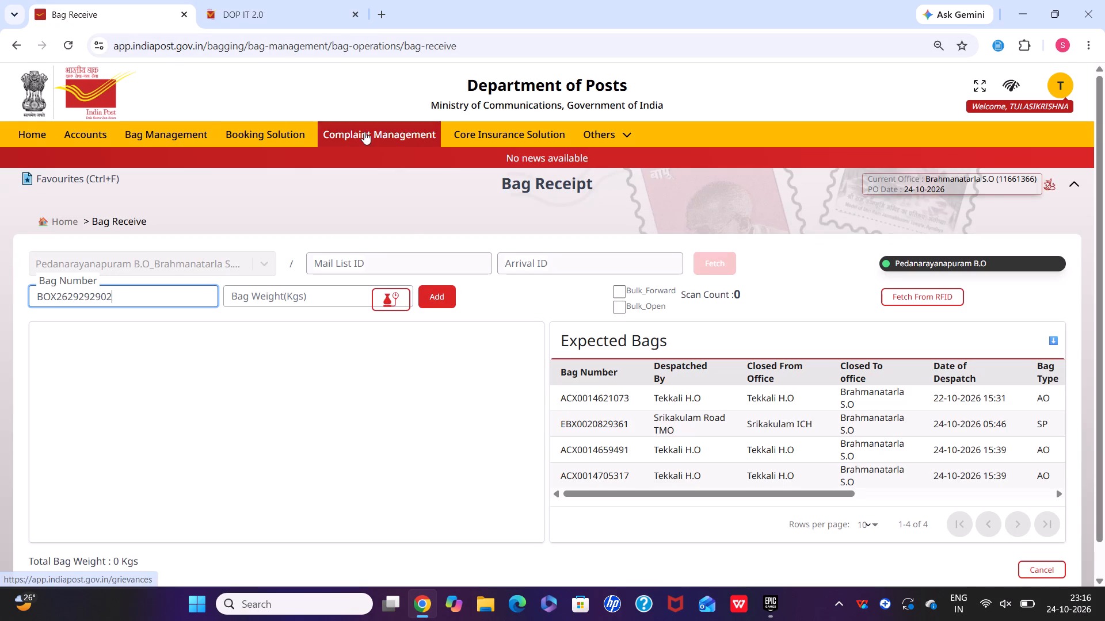
left_click(430, 290)
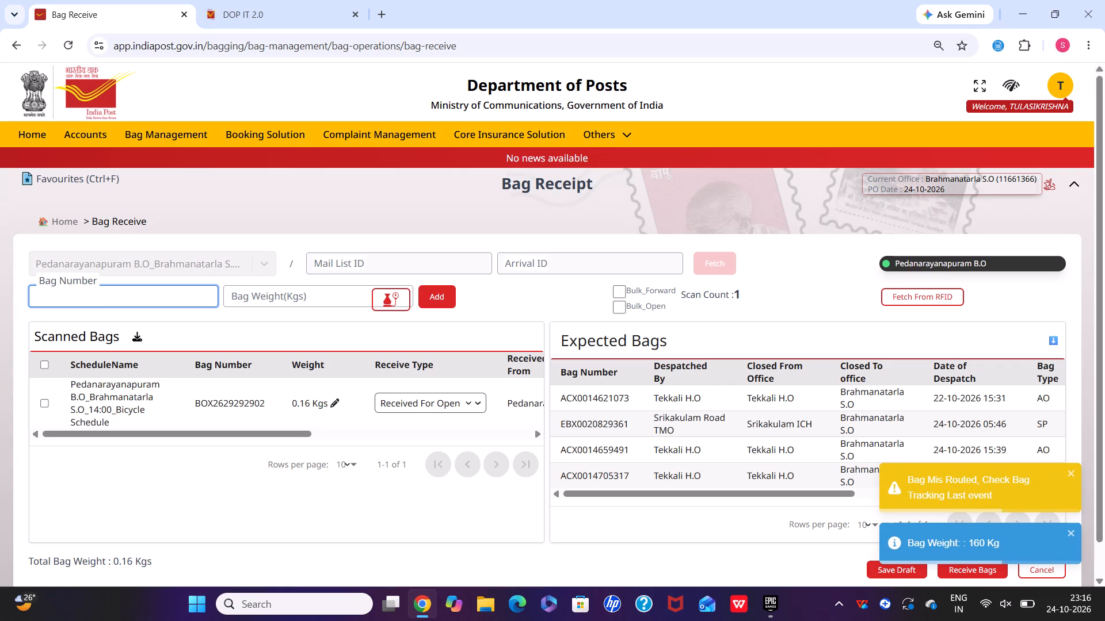
left_click(46, 363)
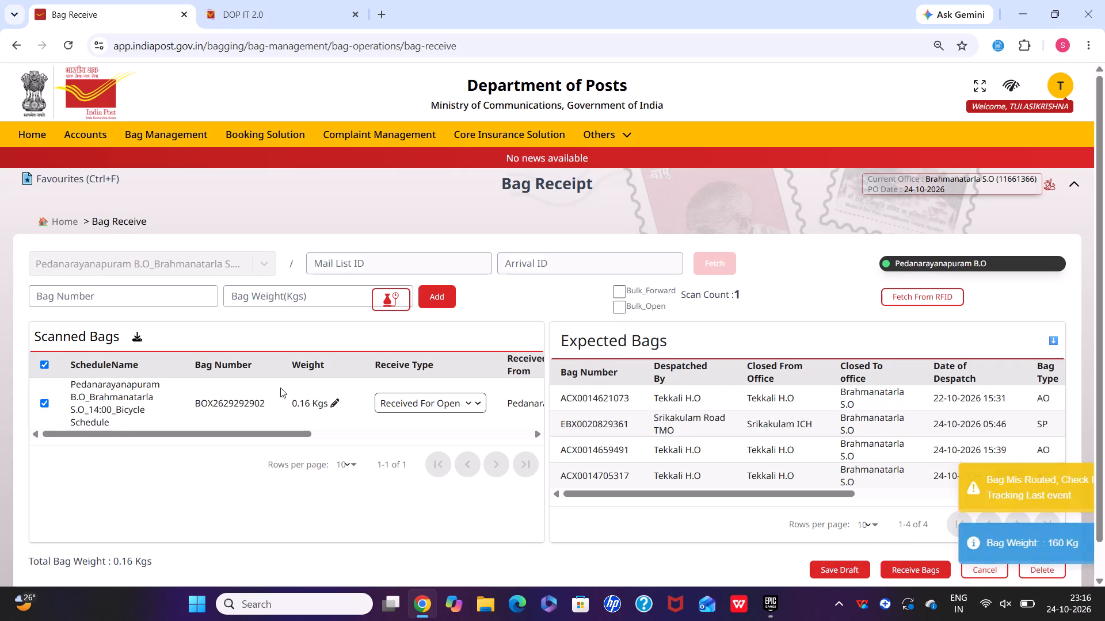
scroll(285, 382, "down", 3)
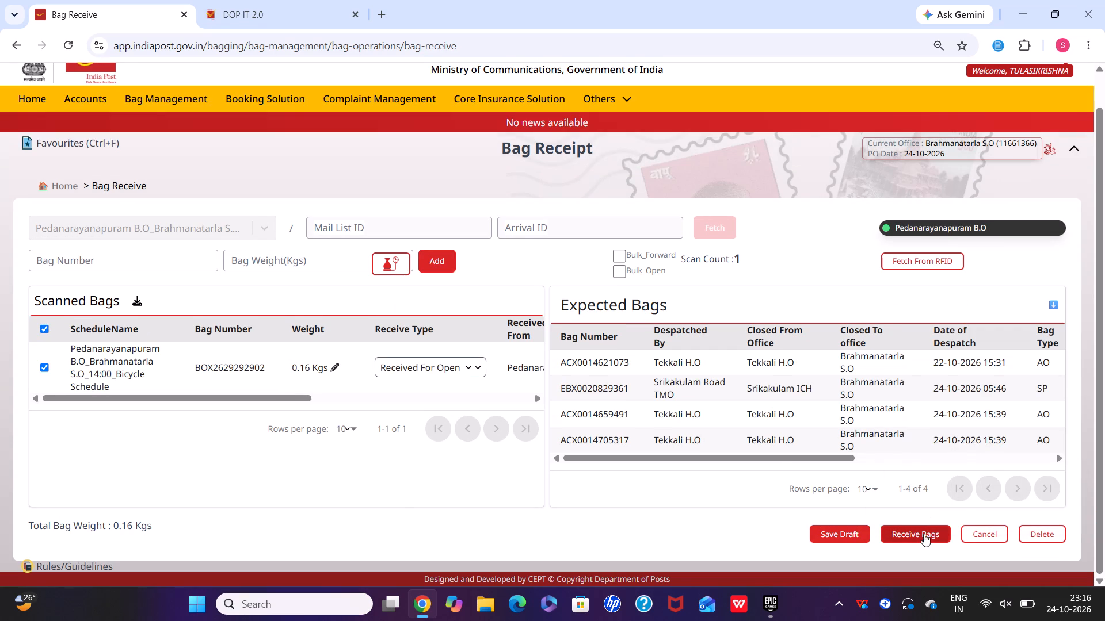
left_click(914, 538)
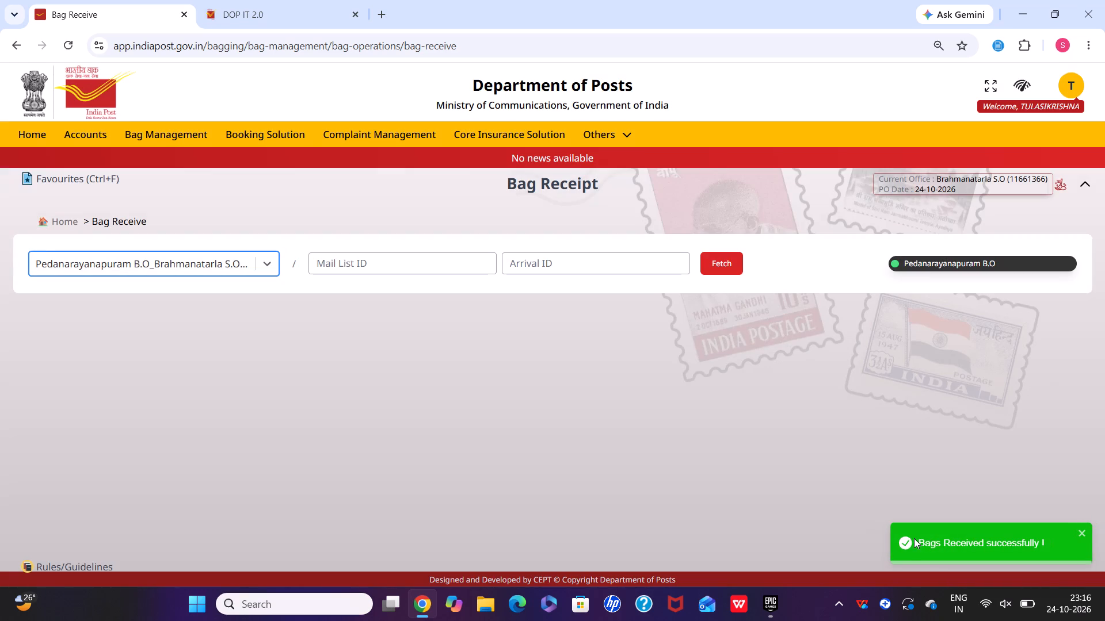
left_click(248, 13)
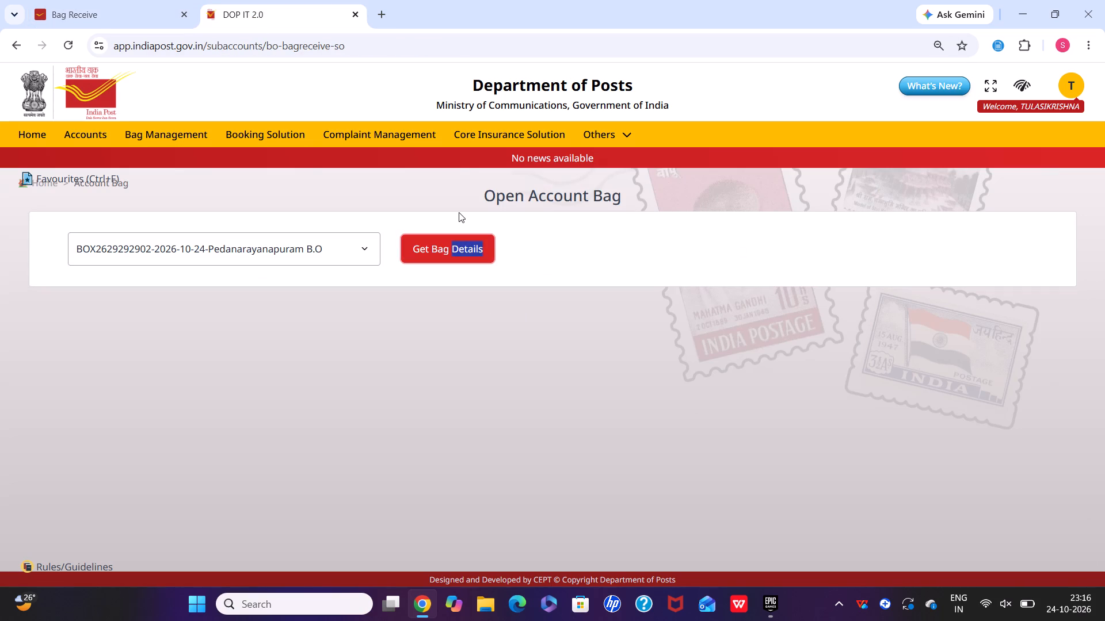
left_click(435, 248)
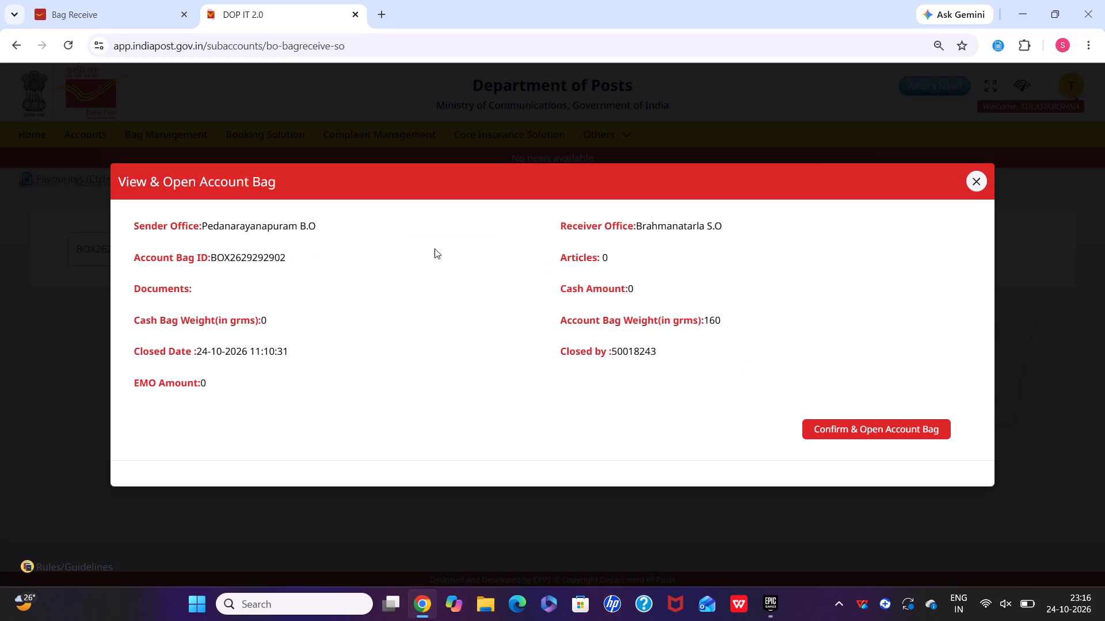
left_click(435, 248)
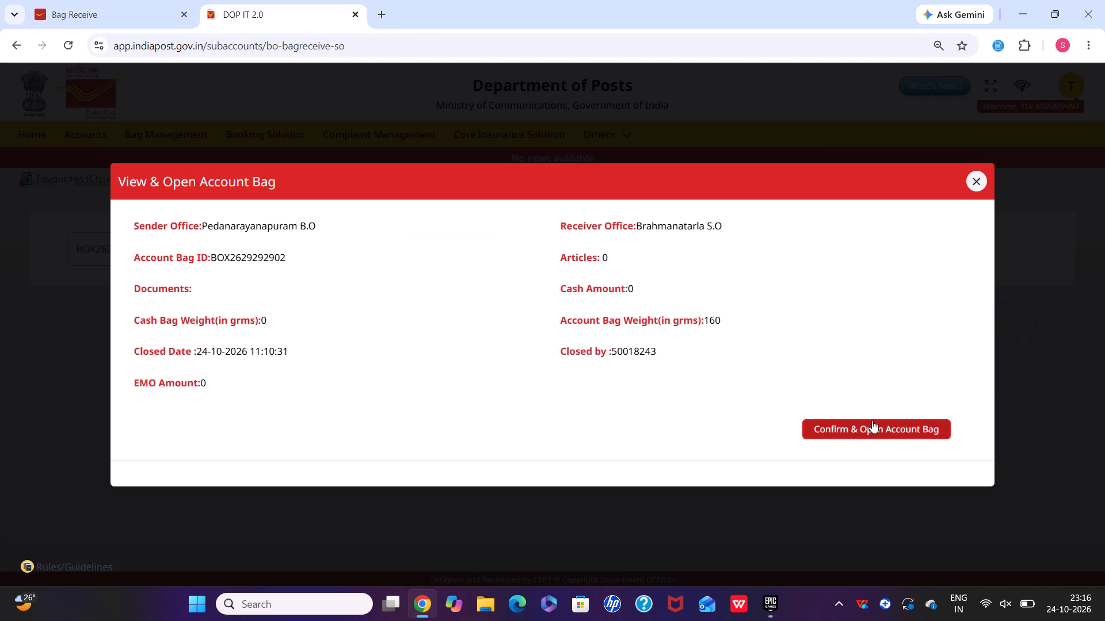
left_click(872, 427)
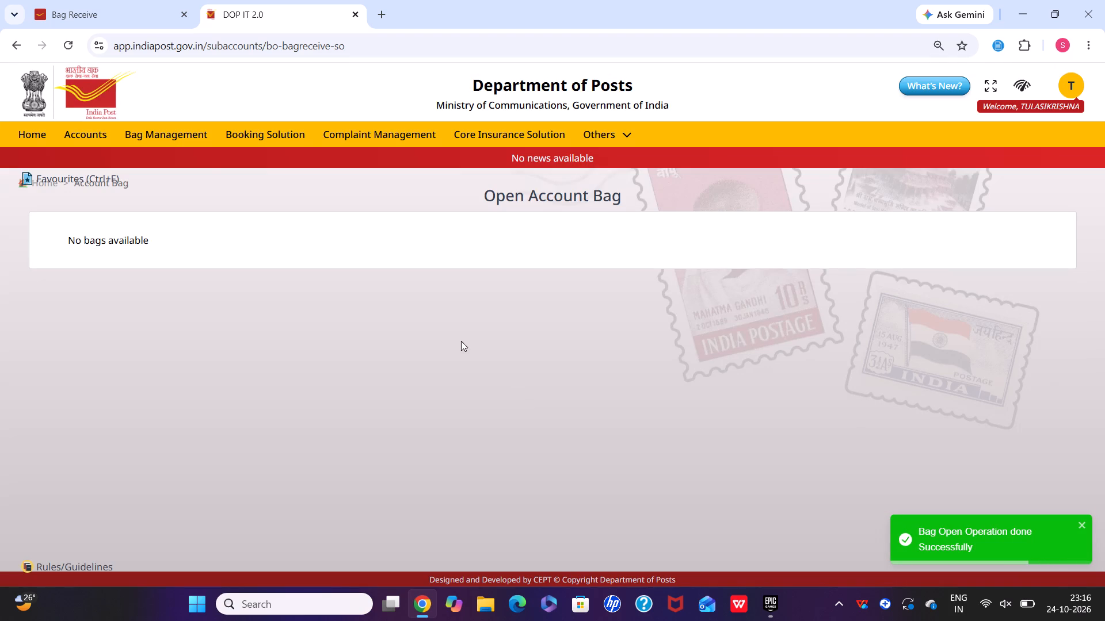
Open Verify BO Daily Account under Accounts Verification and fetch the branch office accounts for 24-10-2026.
left_click(104, 136)
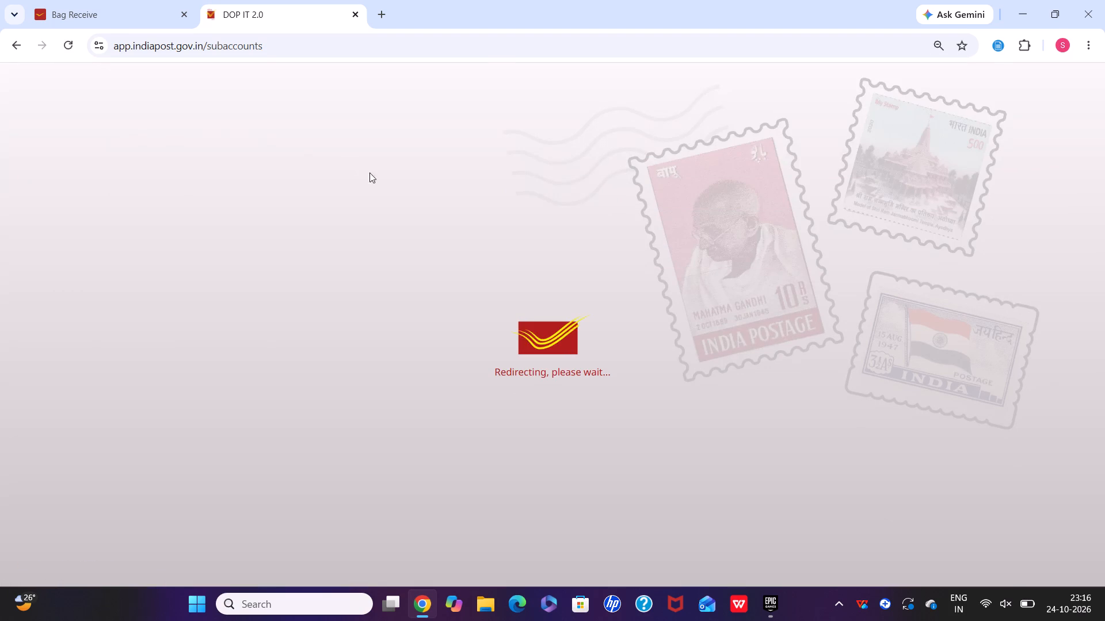
left_click(479, 414)
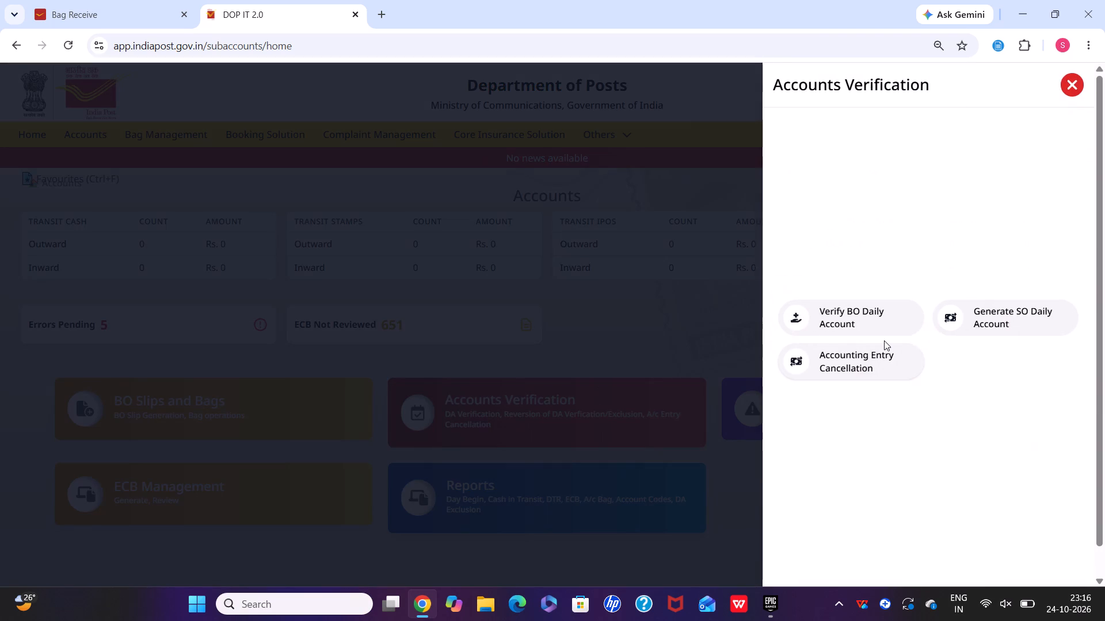
left_click(838, 314)
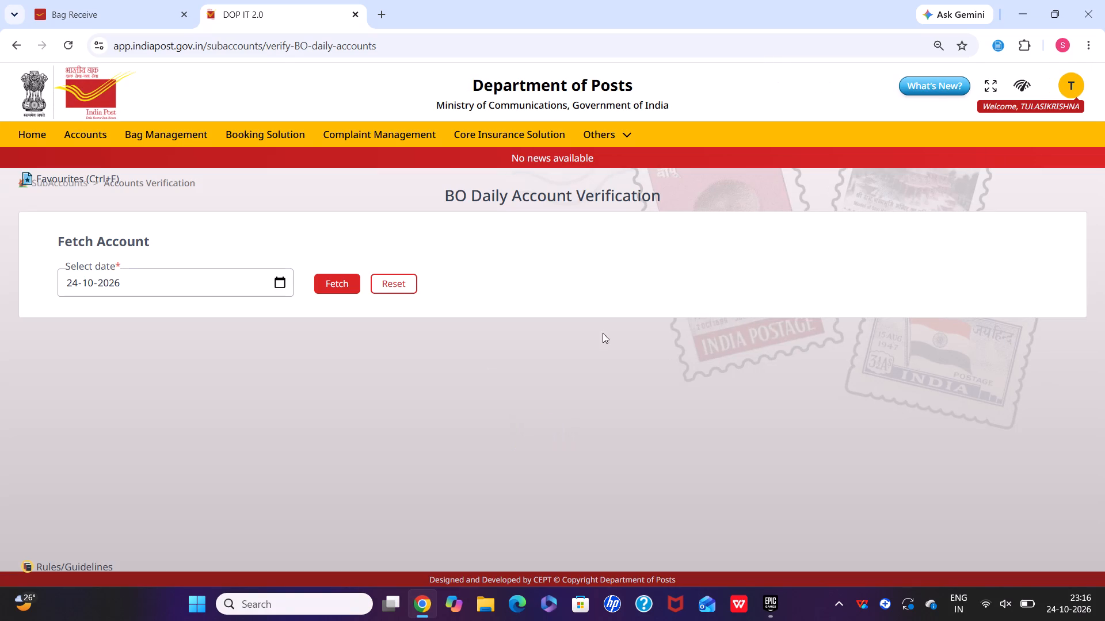
left_click(335, 281)
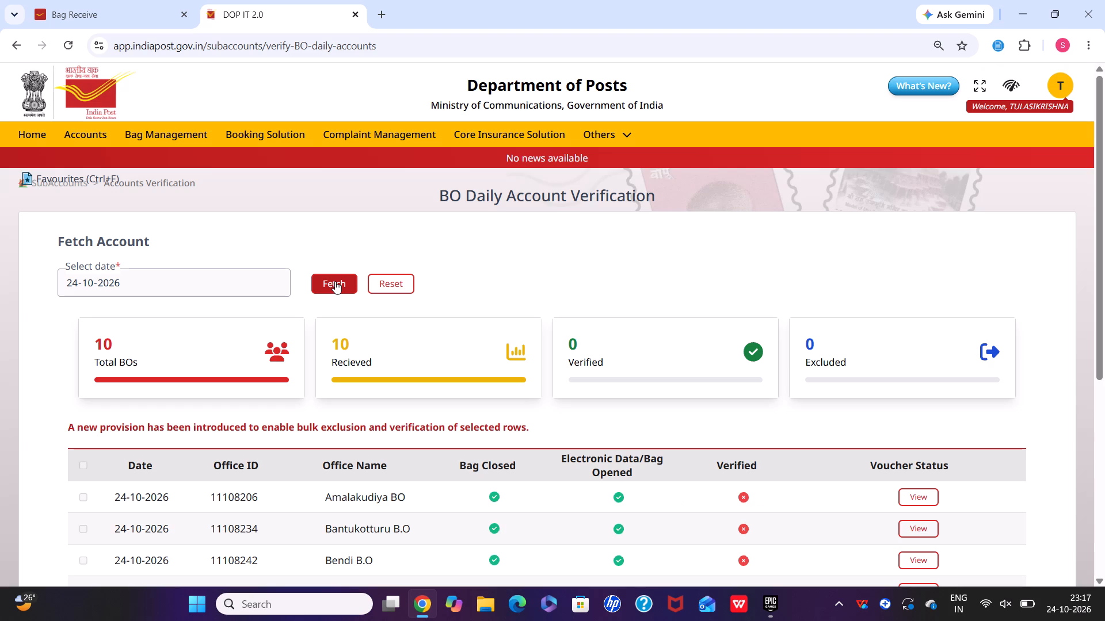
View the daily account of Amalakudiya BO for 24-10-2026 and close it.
scroll(335, 281, "down", 5)
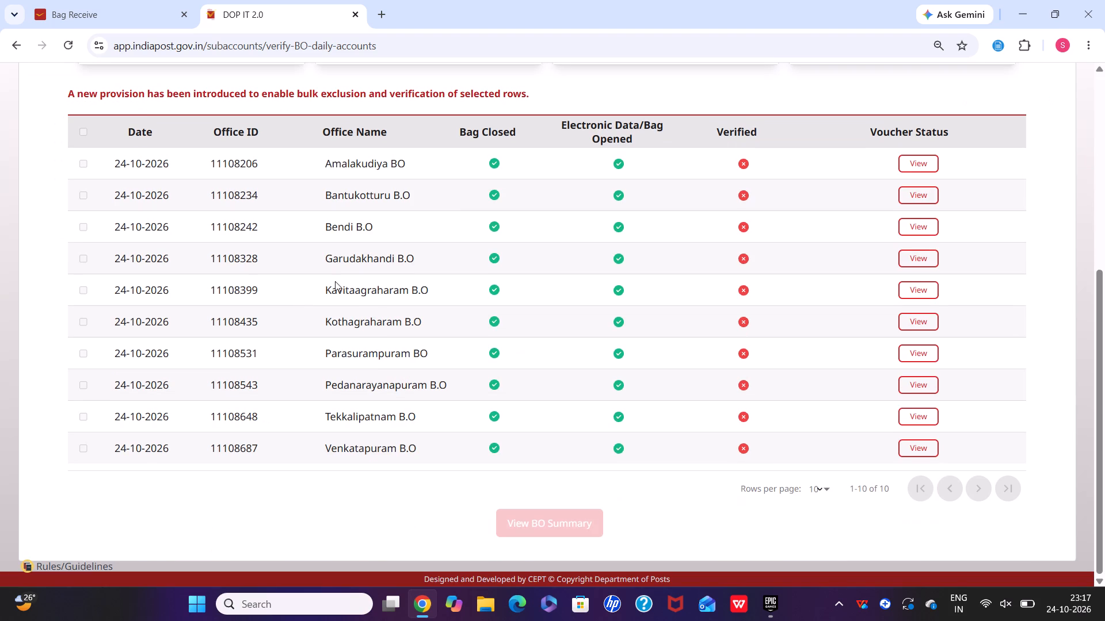
left_click(921, 160)
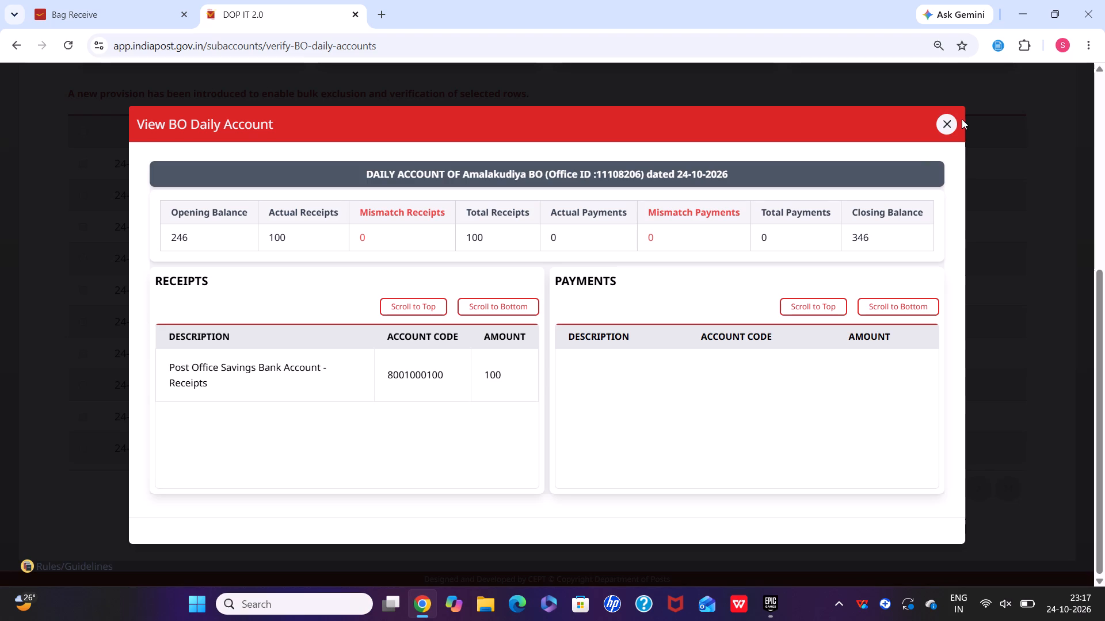
left_click(951, 124)
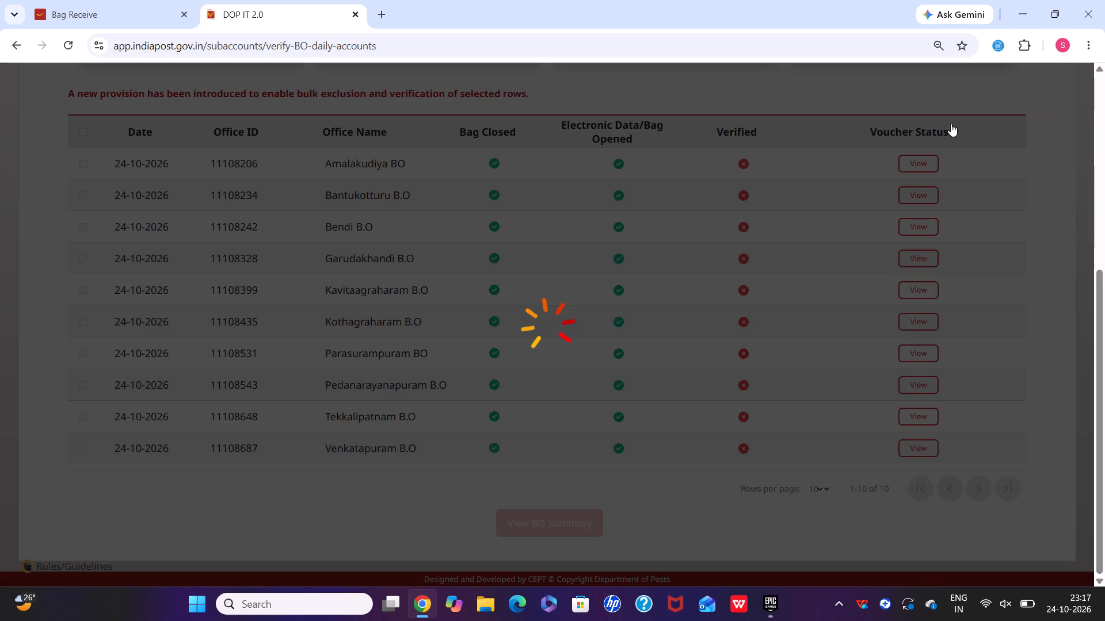
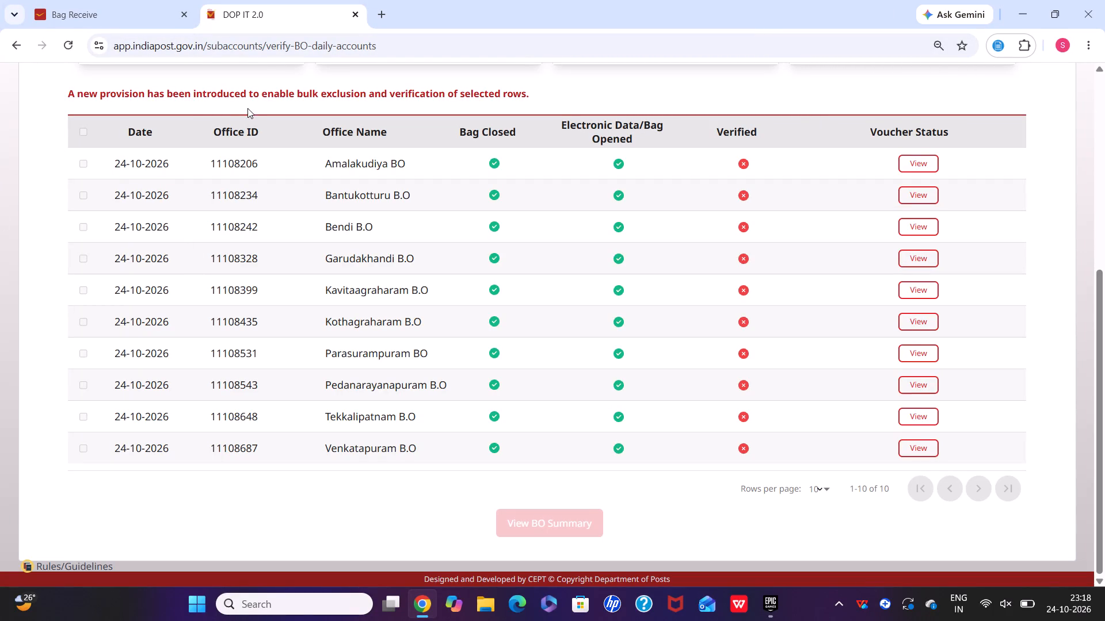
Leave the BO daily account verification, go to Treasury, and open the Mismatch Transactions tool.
left_click(287, 18)
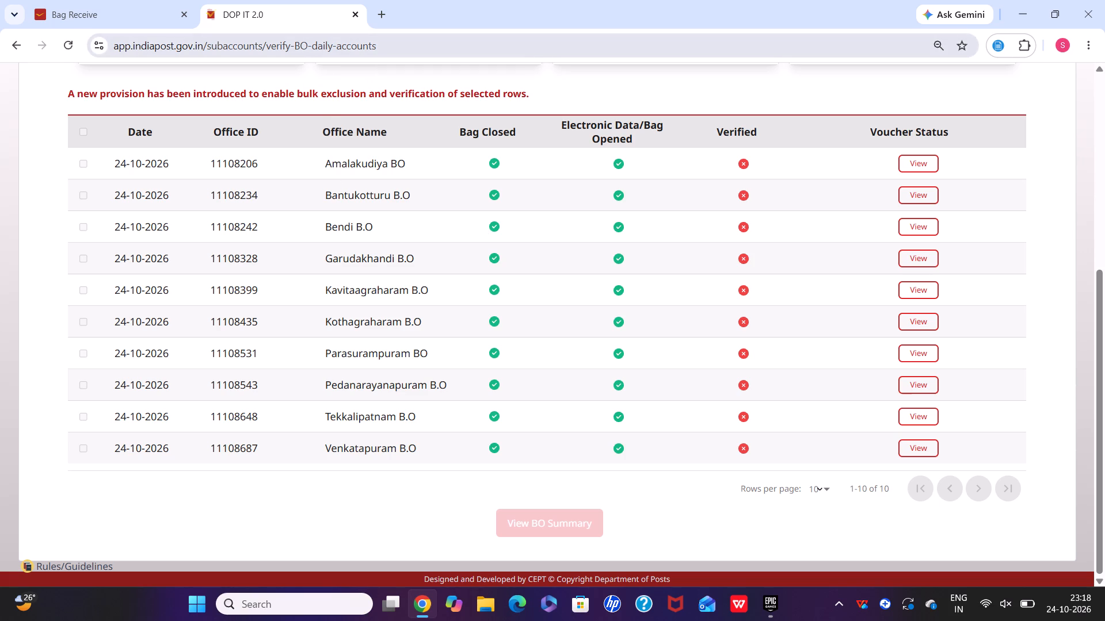
scroll(354, 164, "up", 3)
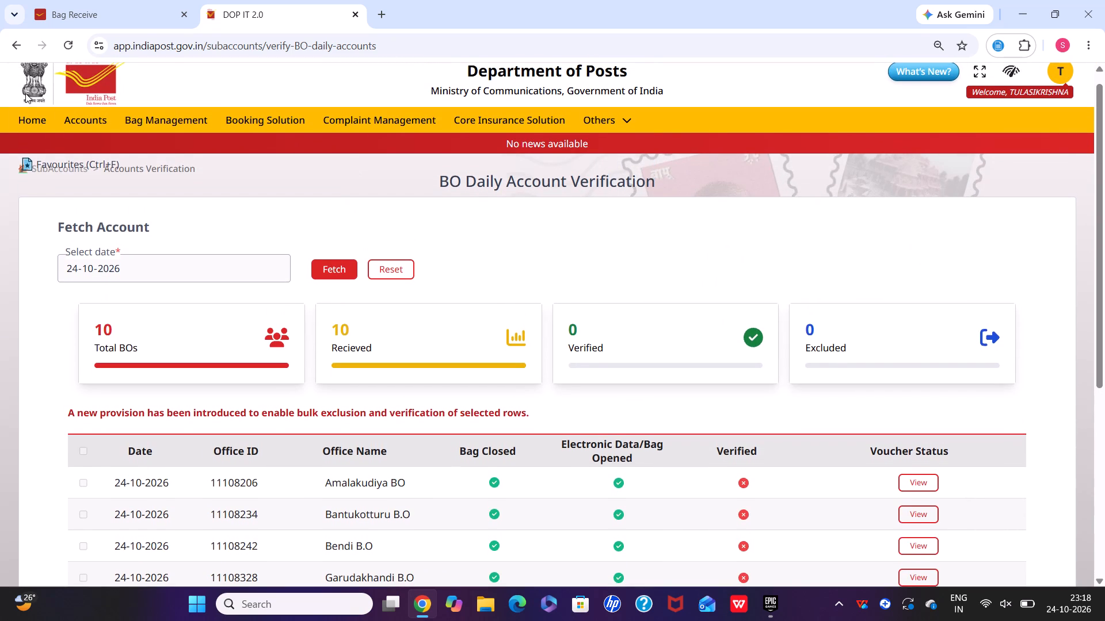
left_click(78, 124)
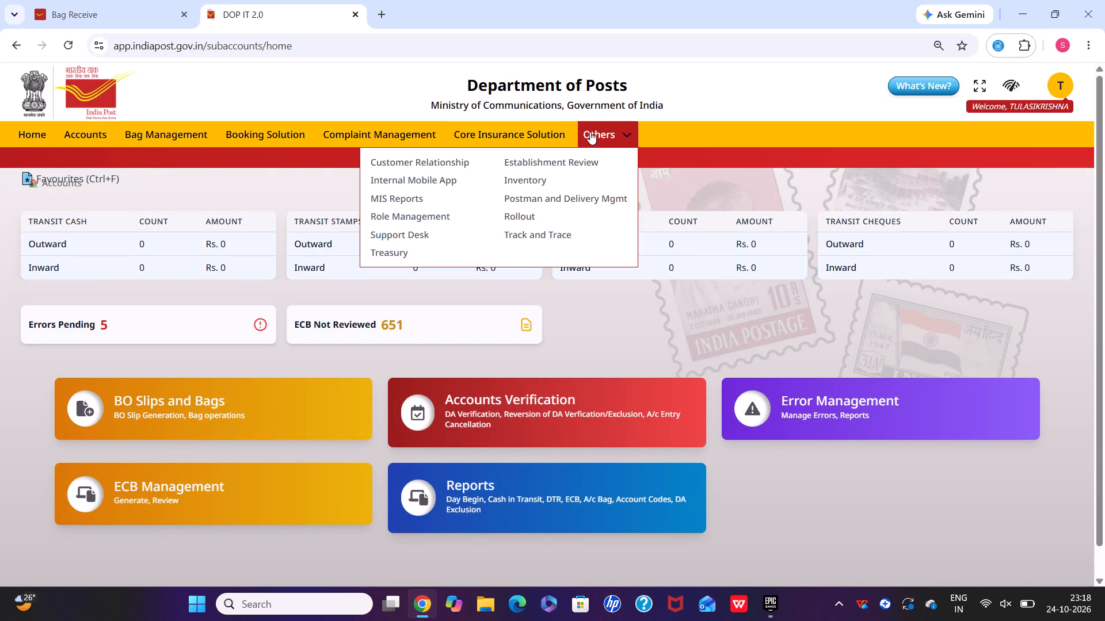
left_click(406, 252)
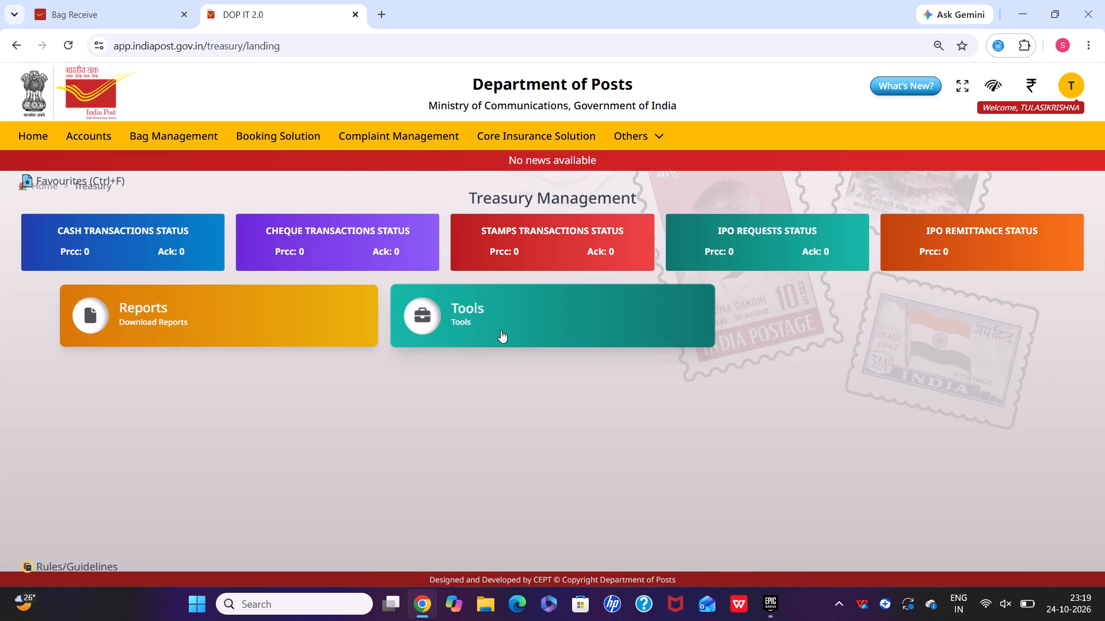
left_click(501, 330)
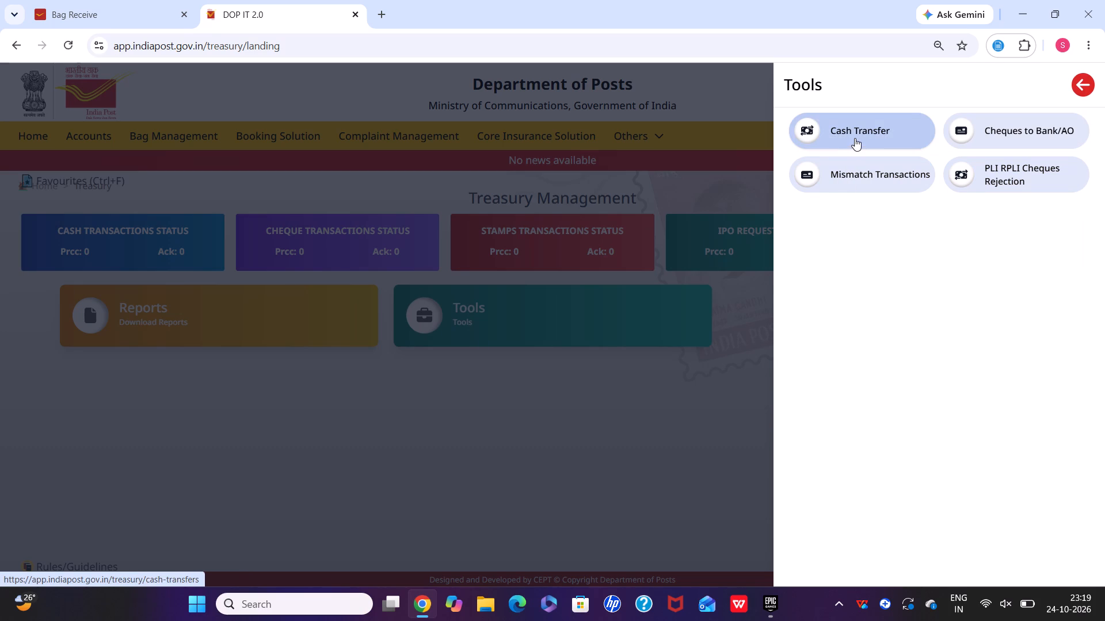
left_click(855, 174)
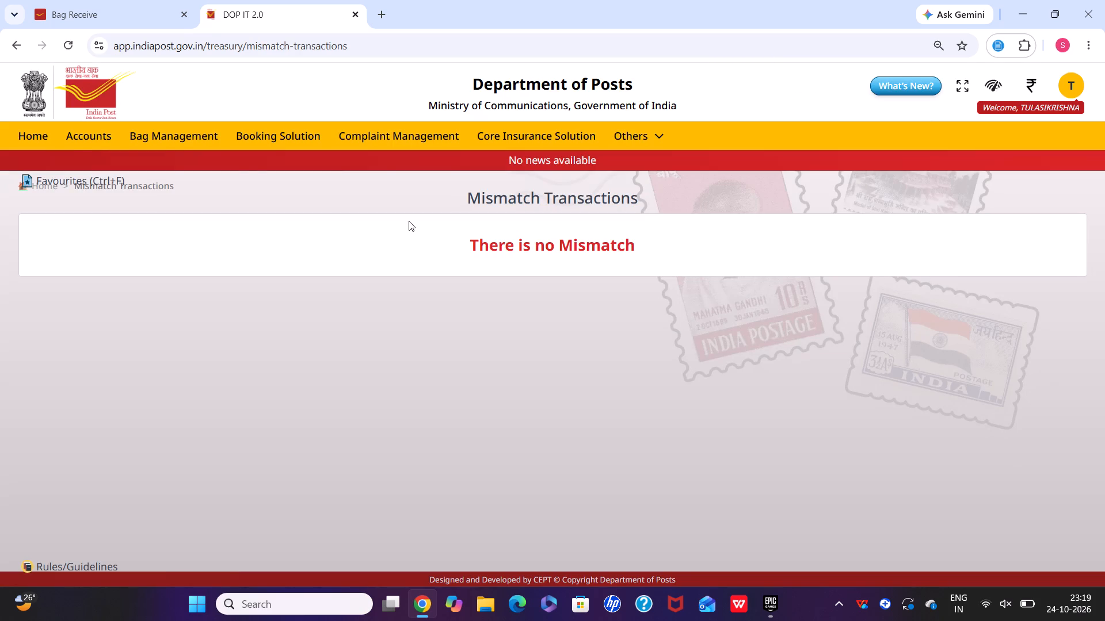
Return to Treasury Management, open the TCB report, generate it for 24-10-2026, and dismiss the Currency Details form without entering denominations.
left_click(8, 47)
double_click(223, 300)
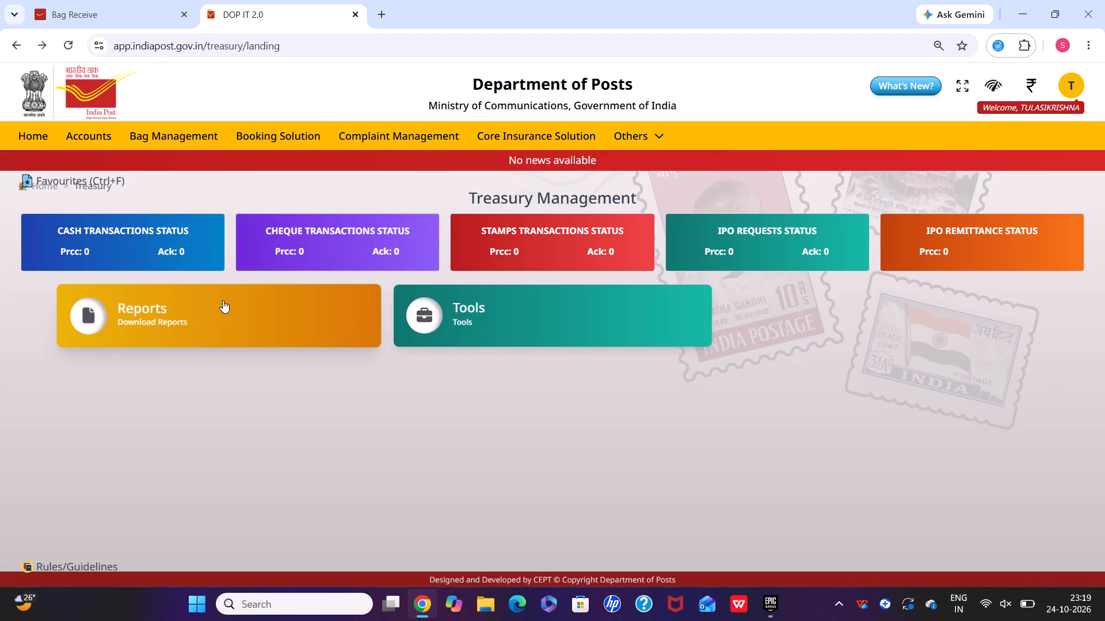
left_click(161, 322)
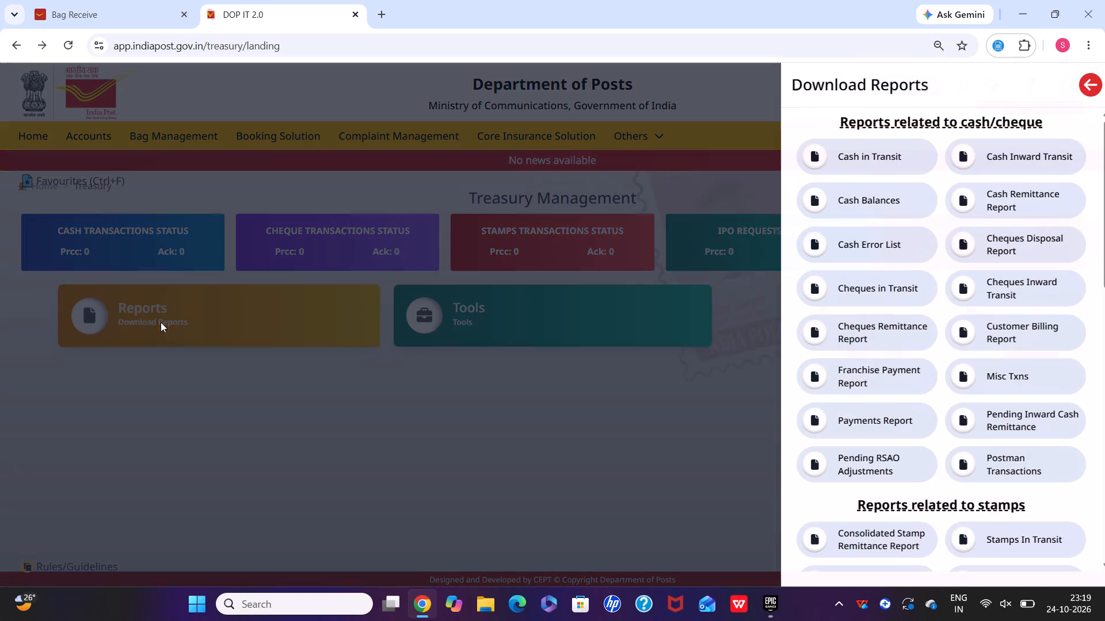
left_click_drag(730, 333, 1085, 259)
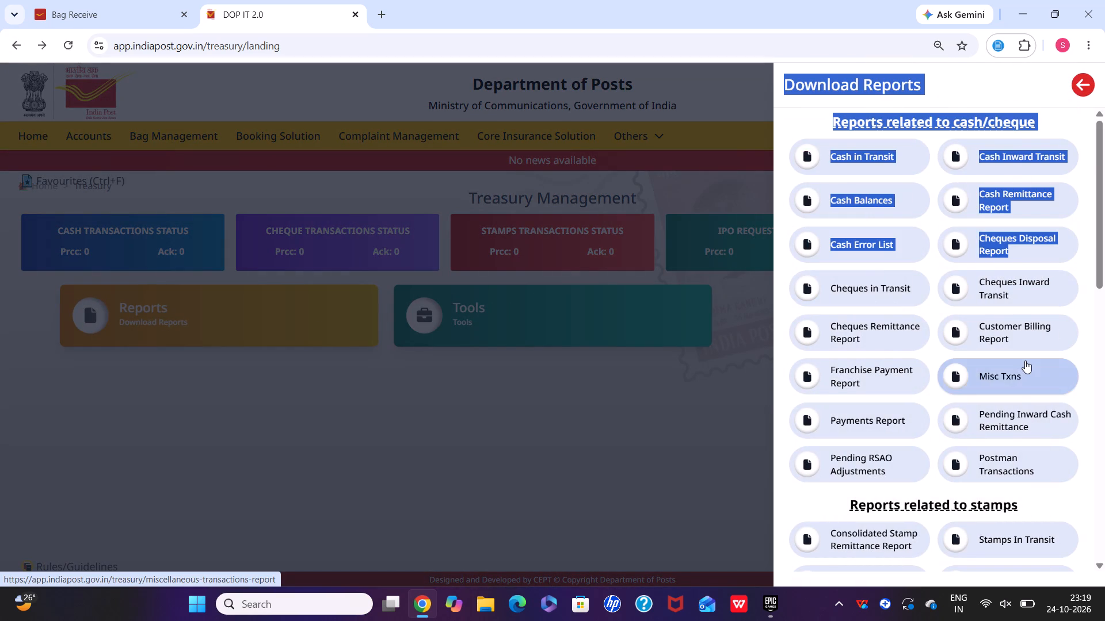
scroll(1025, 361, "down", 4)
left_click(1004, 499)
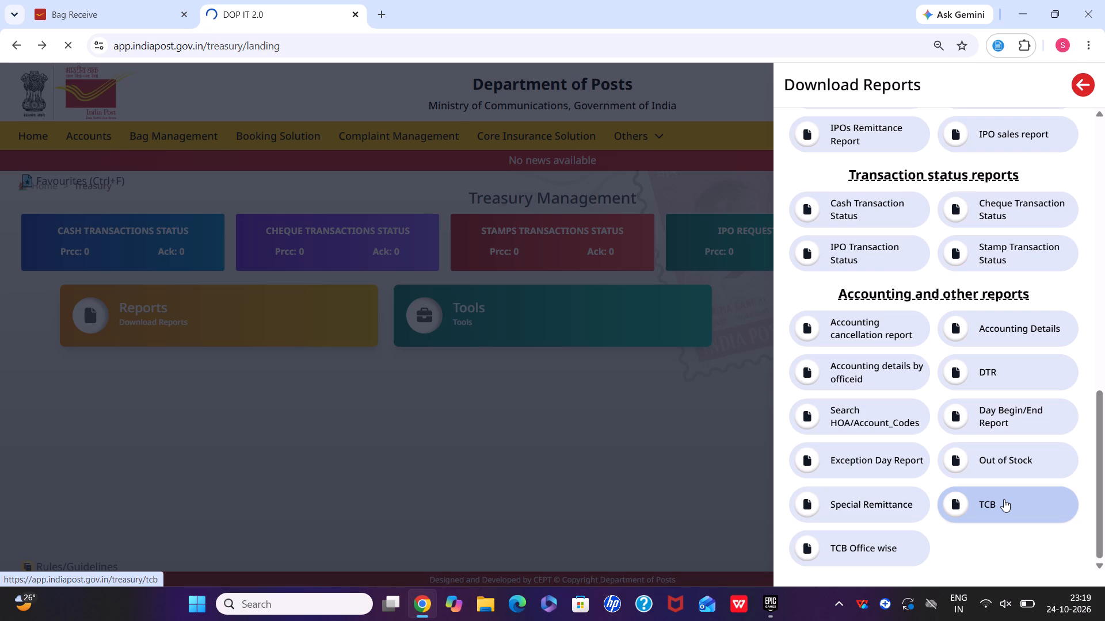
left_click(1004, 499)
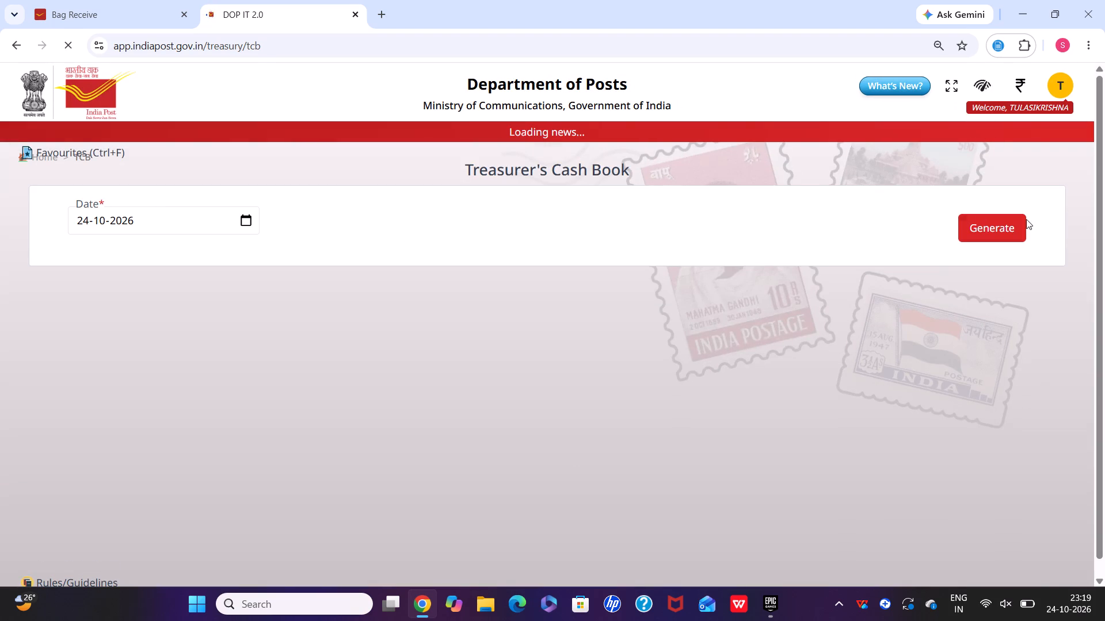
left_click(973, 240)
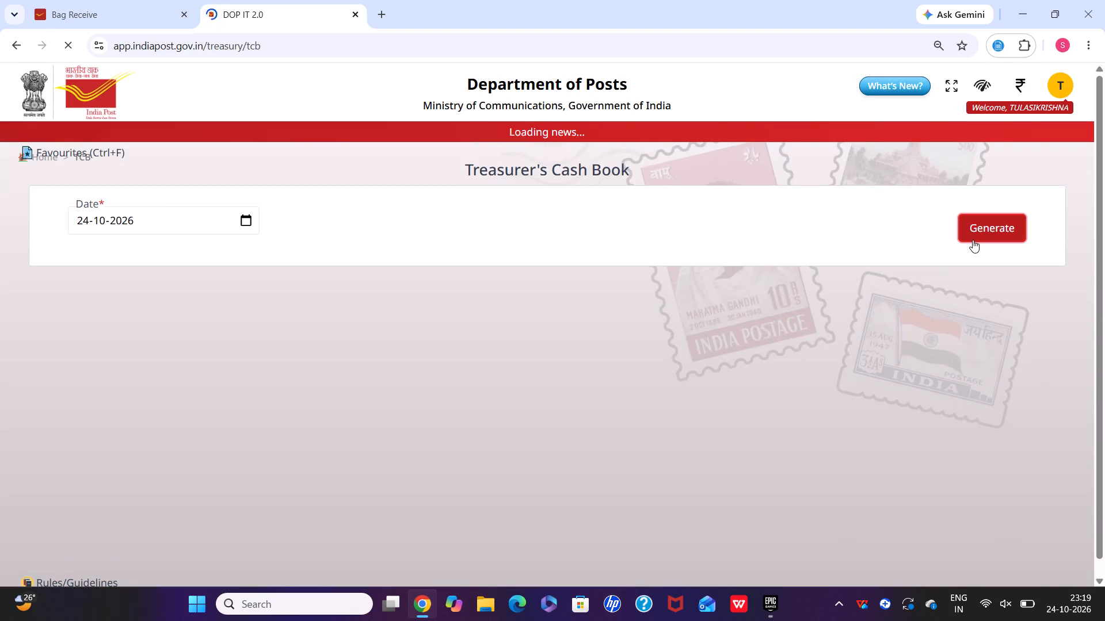
left_click(977, 220)
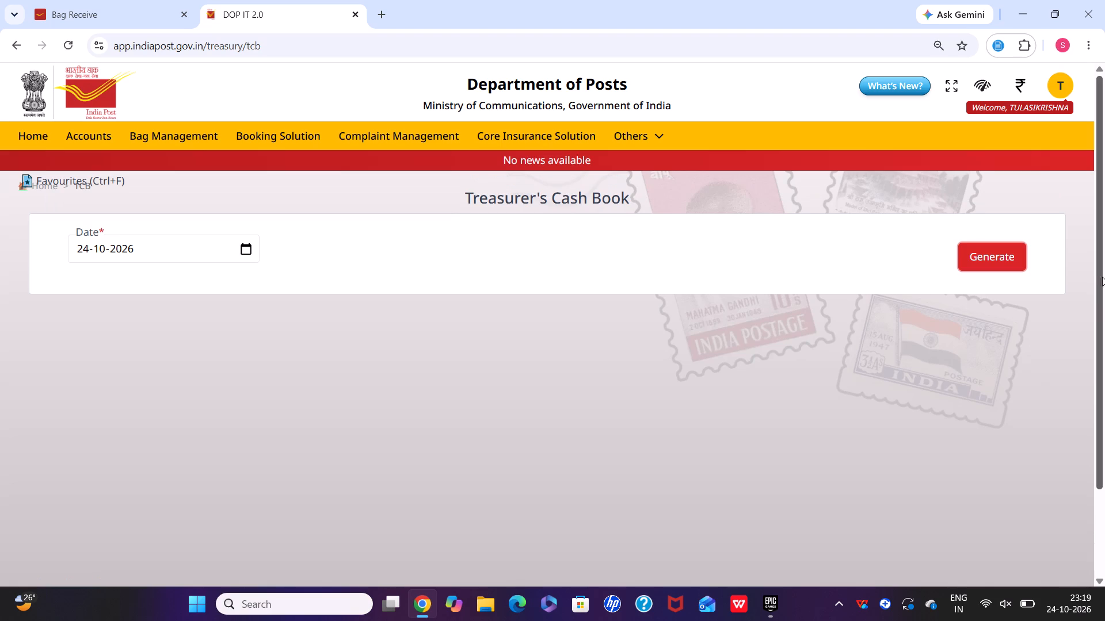
left_click(990, 271)
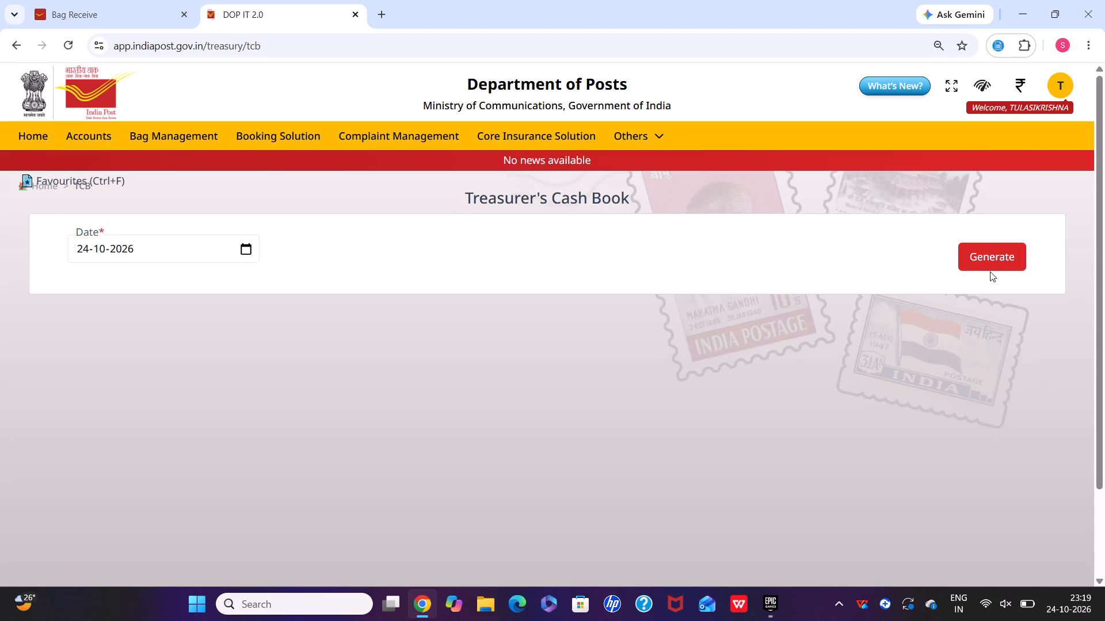
left_click(984, 258)
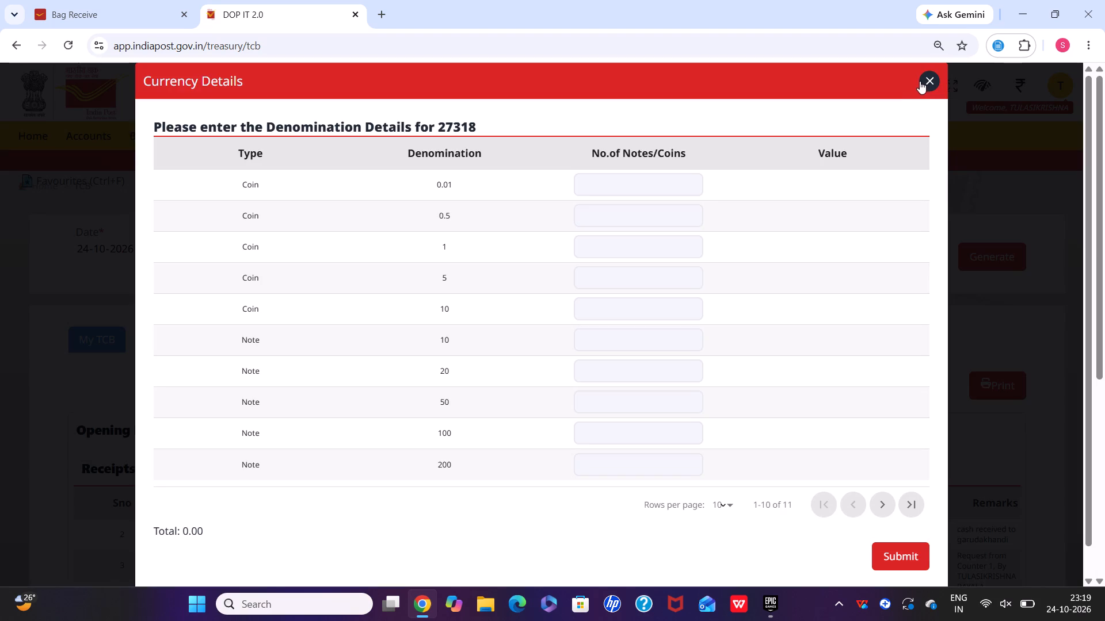
left_click(927, 82)
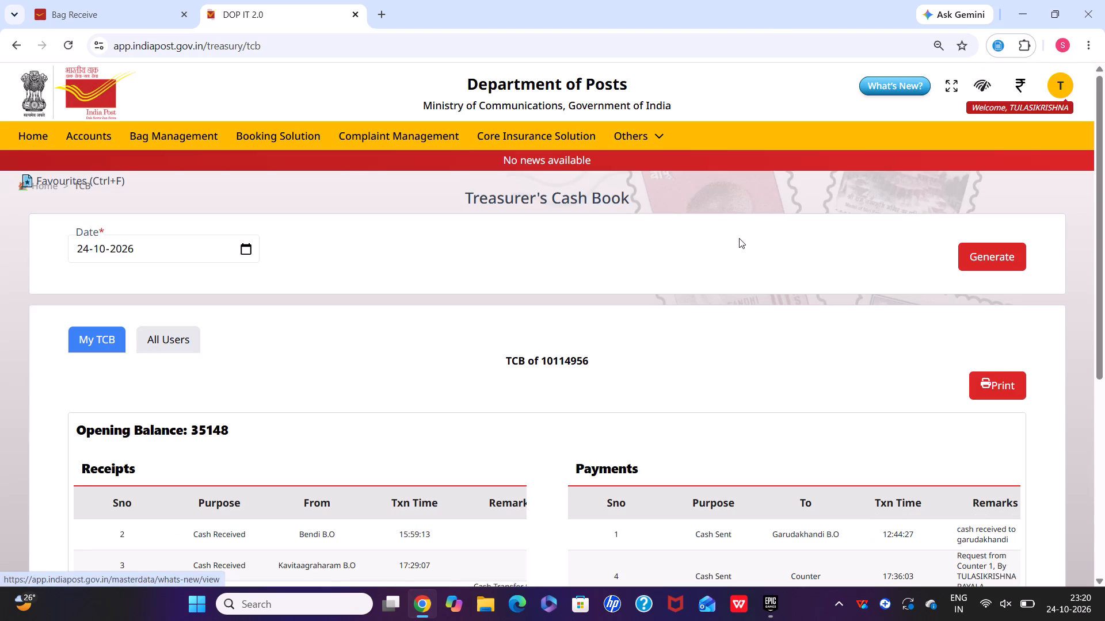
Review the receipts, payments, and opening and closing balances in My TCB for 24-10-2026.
scroll(739, 238, "down", 2)
scroll(739, 238, "up", 1)
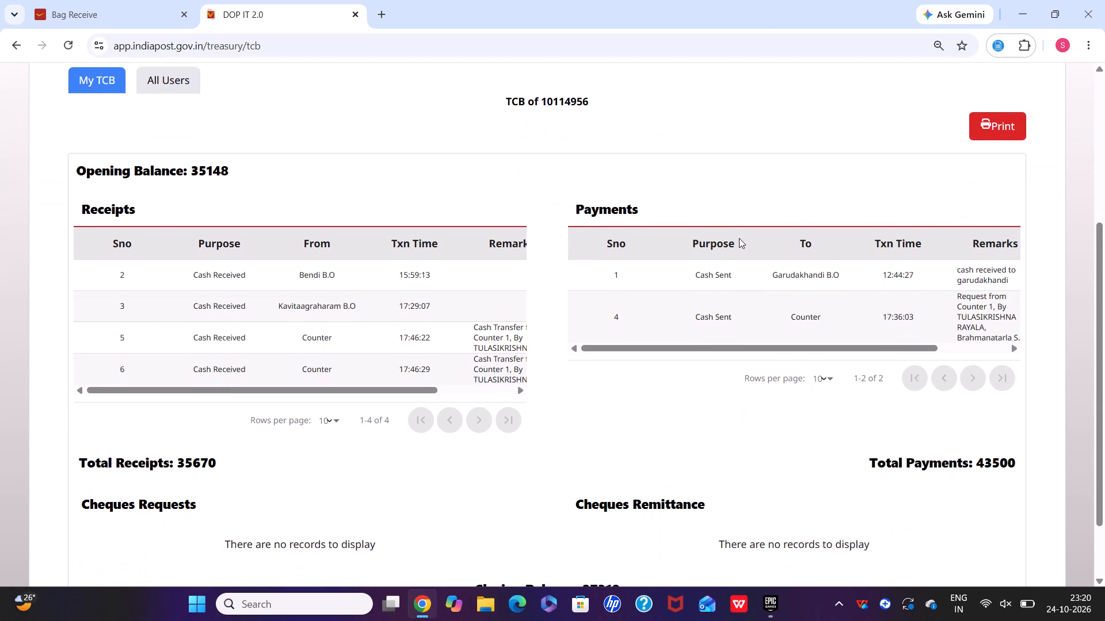
scroll(739, 238, "up", 2)
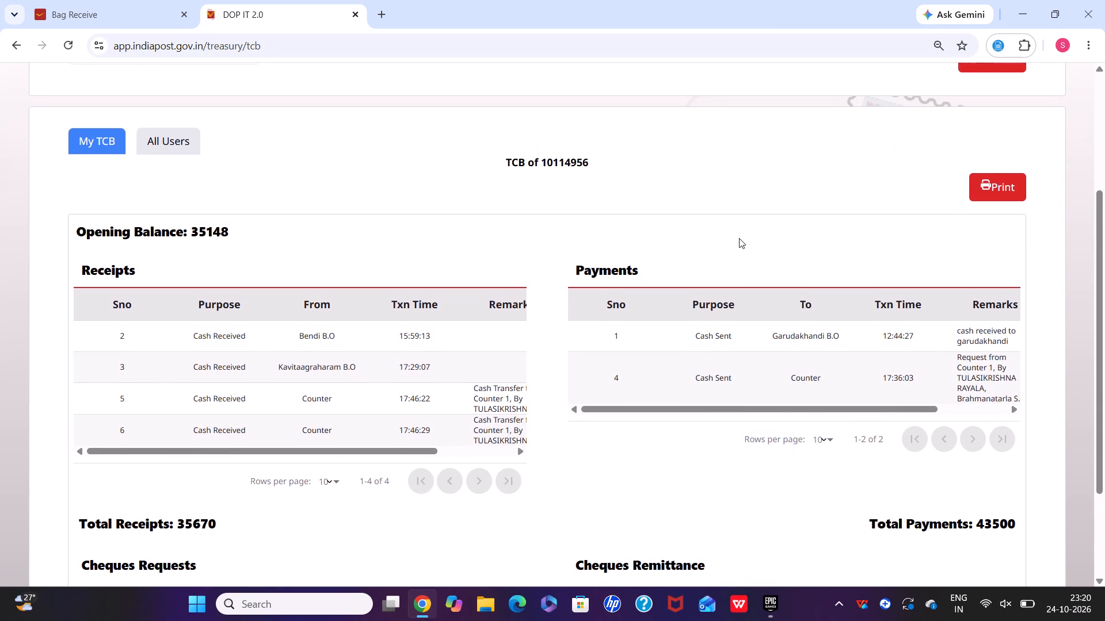
scroll(739, 238, "up", 1)
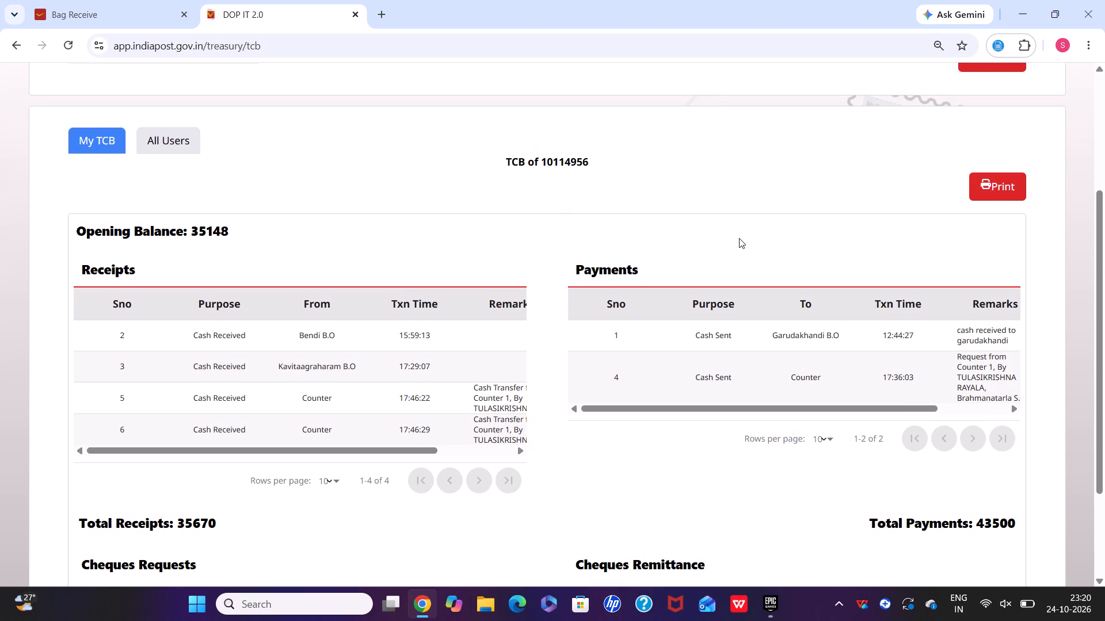
scroll(739, 238, "down", 3)
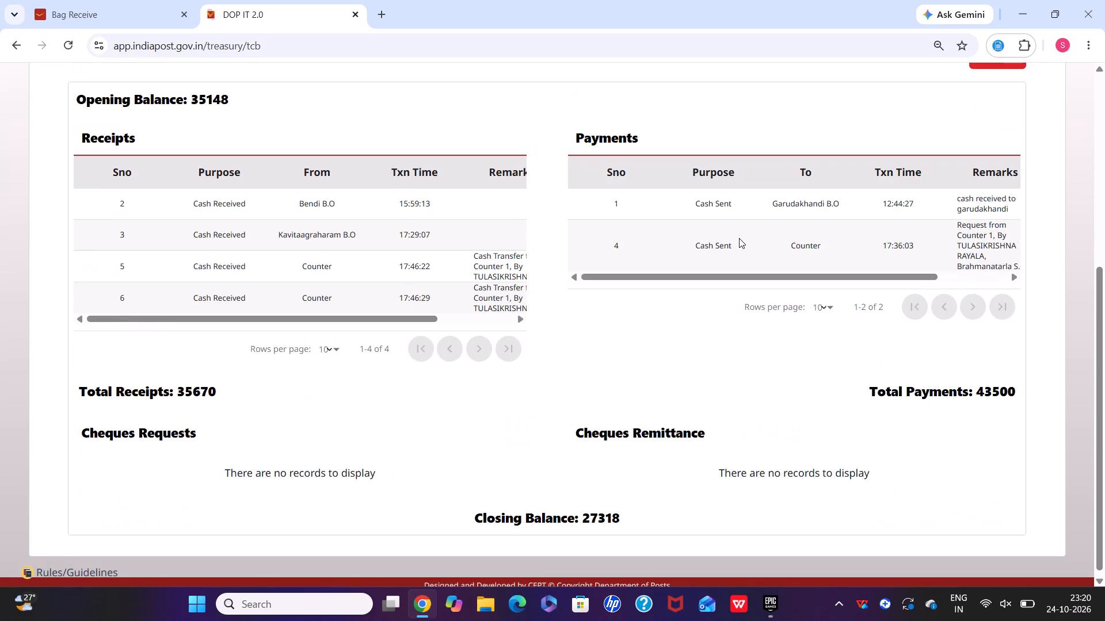